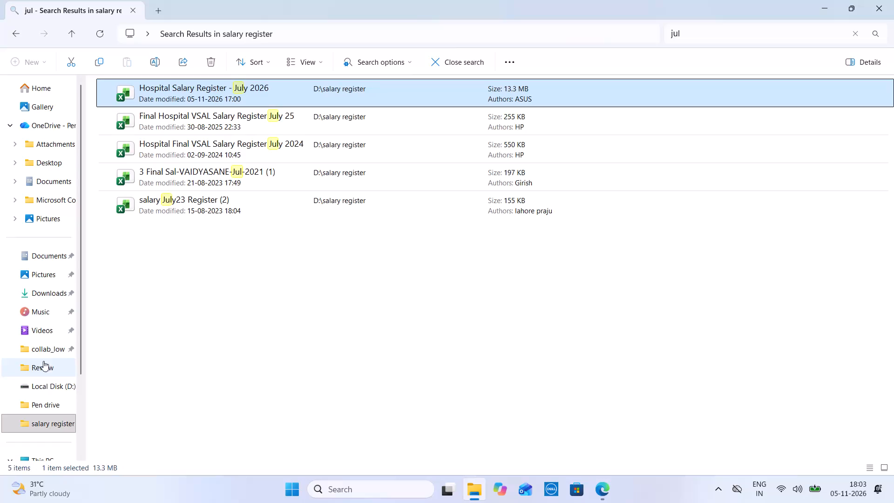
Open the Monthly MIS workbook from the Review folder without updating its external links.
{"action": "left_click", "coordinate": [43, 366]}
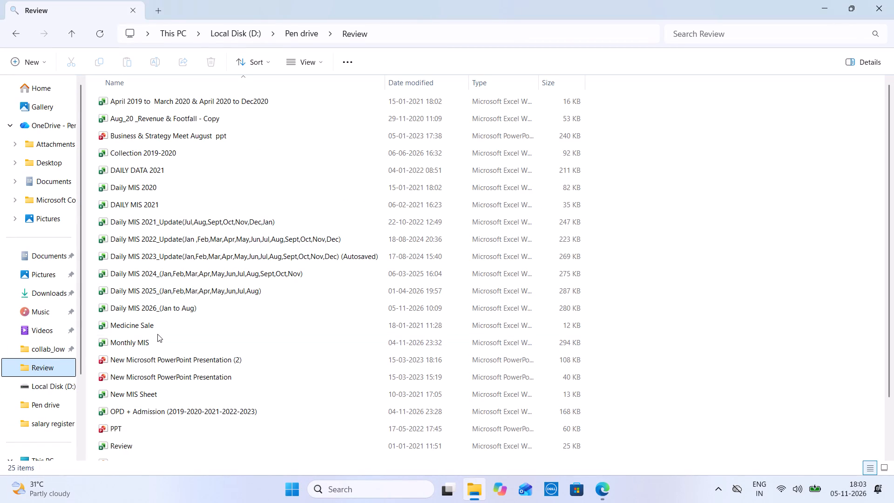
{"action": "double_click", "coordinate": [125, 346]}
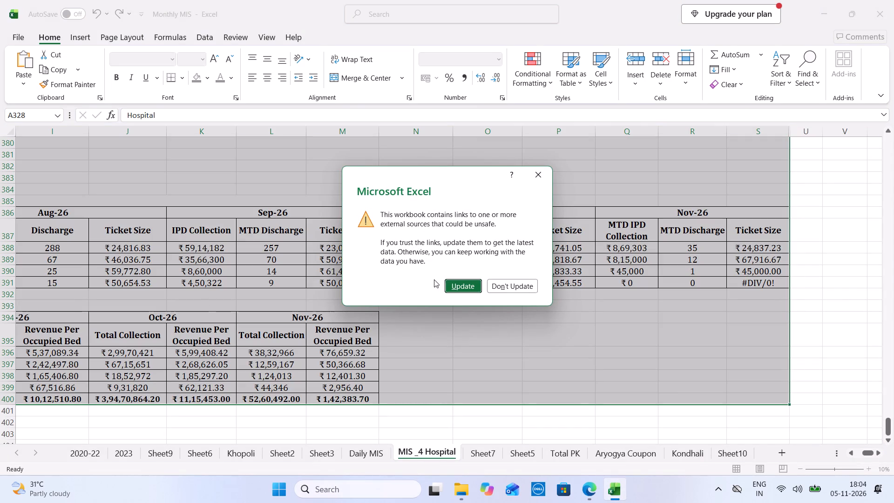
{"action": "left_click", "coordinate": [542, 176]}
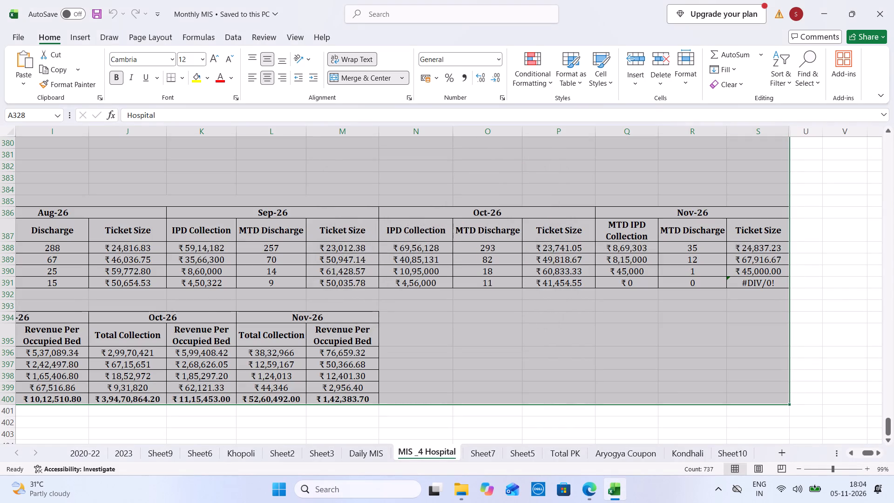
Examine the Ticket Size table on the MIS _4 Hospital sheet, from the Nov-26 figures back to the Hospital column.
{"action": "left_click_drag", "start_coordinate": [635, 245], "coordinate": [679, 258]}
{"action": "right_click", "coordinate": [679, 258]}
{"action": "left_click", "coordinate": [708, 265]}
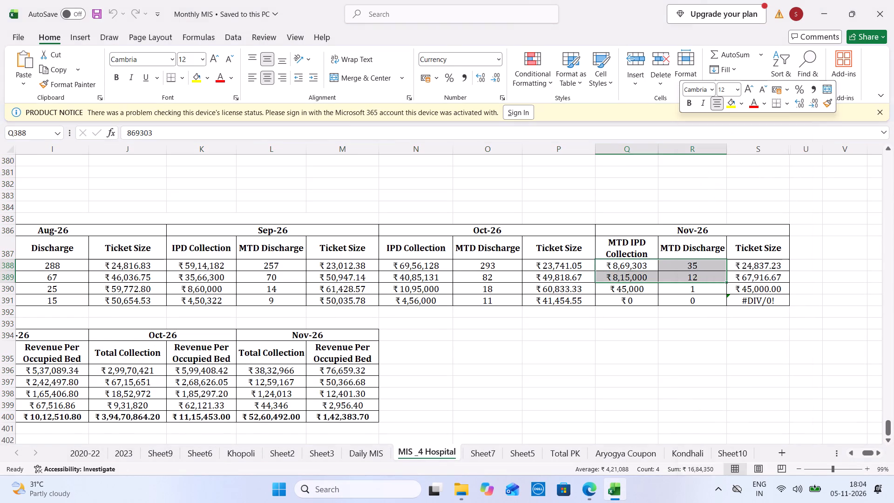
{"action": "key", "text": "Left"}
{"action": "key", "text": "Left"}
{"action": "key", "text": "Left"}
{"action": "key", "text": "Left"}
{"action": "key", "text": "Left"}
{"action": "key", "text": "Left"}
{"action": "key", "text": "Left"}
{"action": "key", "text": "Left"}
{"action": "key", "text": "Left"}
{"action": "key", "text": "Left"}
{"action": "key", "text": "Left"}
{"action": "key", "text": "Left"}
{"action": "key", "text": "Left"}
{"action": "key", "text": "Left"}
{"action": "key", "text": "Left"}
{"action": "key", "text": "Left"}
{"action": "key", "text": "Left"}
{"action": "key", "text": "Left"}
{"action": "key", "text": "Left"}
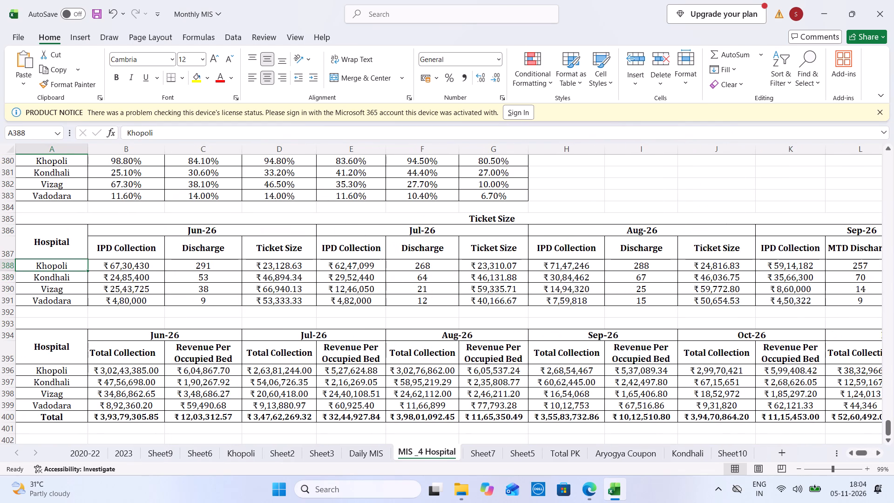
Select the November MTD occupancy ratios of all four hospitals, G380:G383, and bring up the available cell commands.
{"action": "left_click_drag", "start_coordinate": [500, 198], "coordinate": [494, 181]}
{"action": "right_click", "coordinate": [494, 181]}
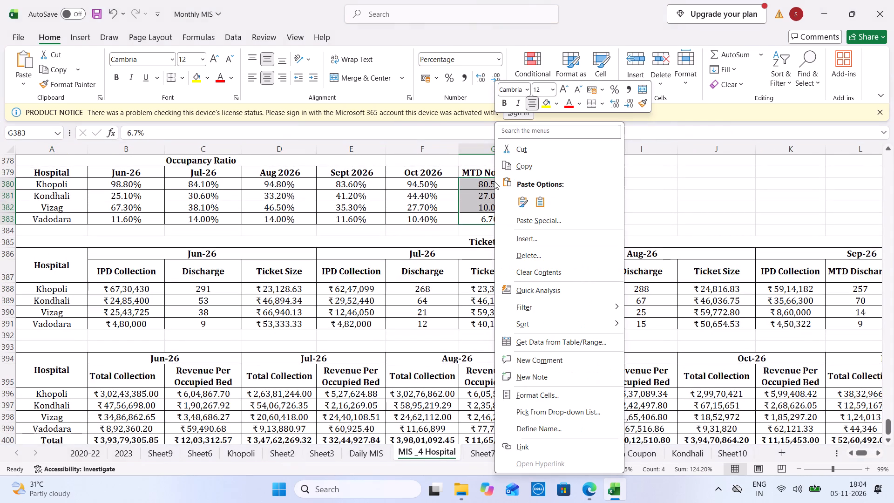
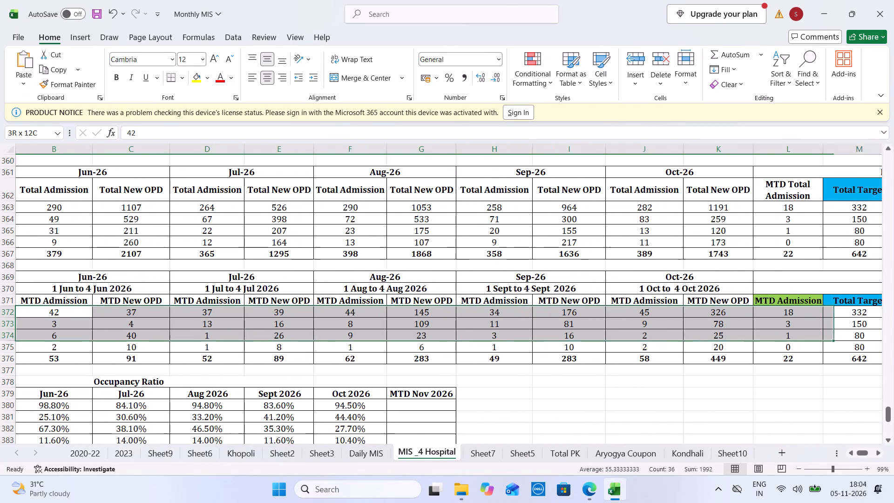
Clear the MTD admission and new OPD values of the four hospitals from Jun-26 through November MTD Admission, B372:L375.
{"action": "left_click_drag", "start_coordinate": [815, 338], "coordinate": [794, 347]}
{"action": "right_click", "coordinate": [794, 347]}
{"action": "left_click", "coordinate": [737, 269]}
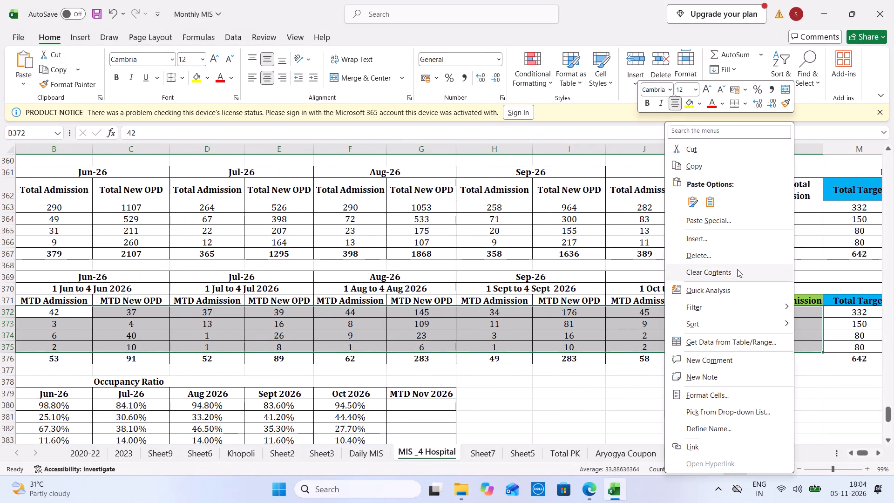
Clear the four hospitals' November MTD New OPD values, O372:O375.
{"action": "key", "text": "Right"}
{"action": "key", "text": "Right"}
{"action": "key", "text": "Right"}
{"action": "key", "text": "Right"}
{"action": "key", "text": "Right"}
{"action": "key", "text": "Right"}
{"action": "key", "text": "Right"}
{"action": "key", "text": "Right"}
{"action": "key", "text": "Right"}
{"action": "key", "text": "Right"}
{"action": "key", "text": "Right"}
{"action": "key", "text": "Right"}
{"action": "key", "text": "Right"}
{"action": "key", "text": "Right"}
{"action": "key", "text": "Right"}
{"action": "key", "text": "Right"}
{"action": "key", "text": "Right"}
{"action": "key", "text": "Right"}
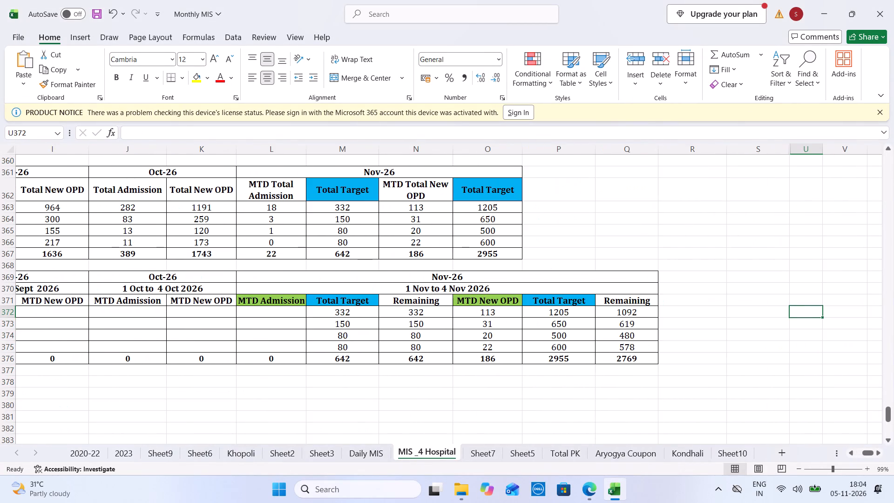
{"action": "left_click_drag", "start_coordinate": [494, 313], "coordinate": [485, 341]}
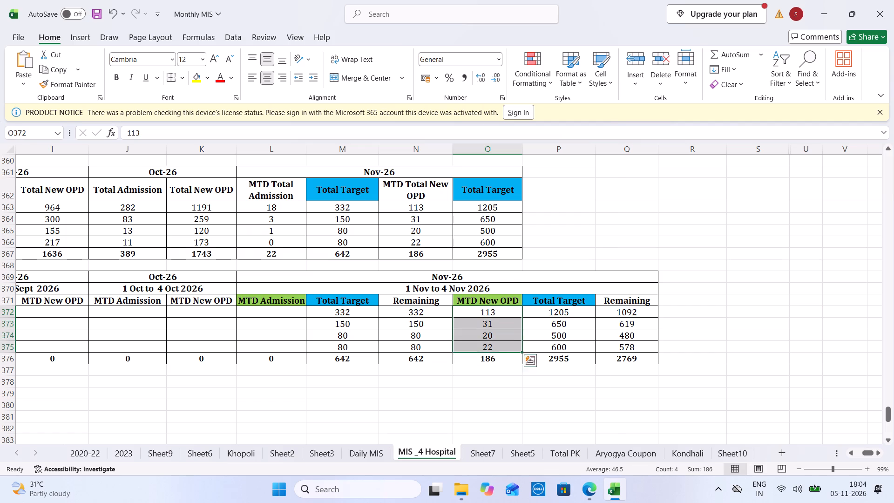
{"action": "right_click", "coordinate": [485, 341]}
{"action": "left_click", "coordinate": [563, 266]}
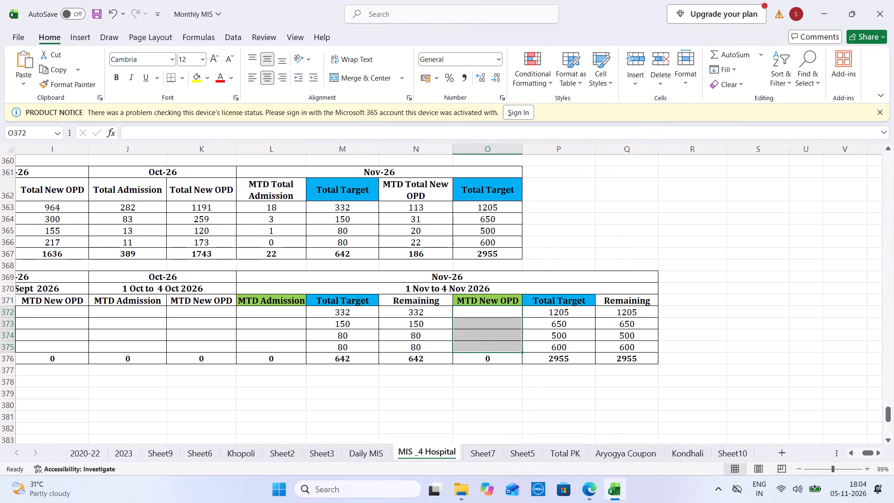
Change the row 370 date ranges to 1 Nov to 5 Nov 2026 and 1 Oct to 5 Oct 2026.
{"action": "double_click", "coordinate": [445, 283]}
{"action": "double_click", "coordinate": [445, 287]}
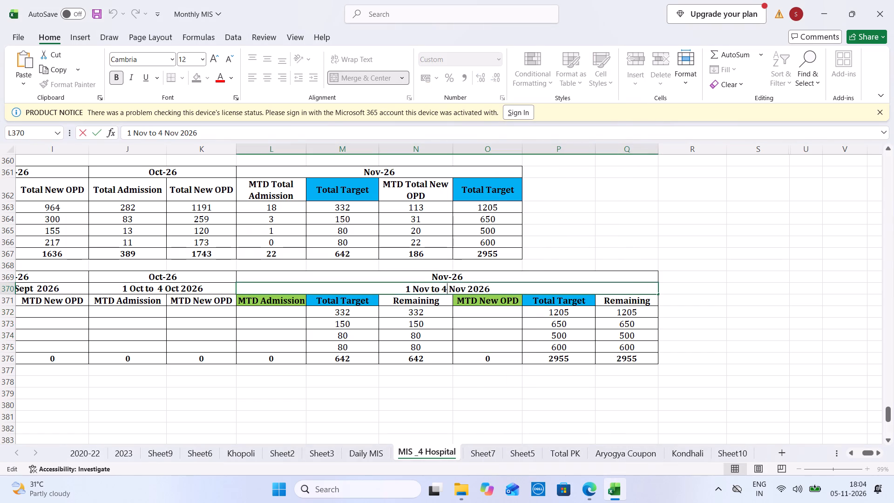
{"action": "key", "text": "BackSpace"}
{"action": "key", "text": "5"}
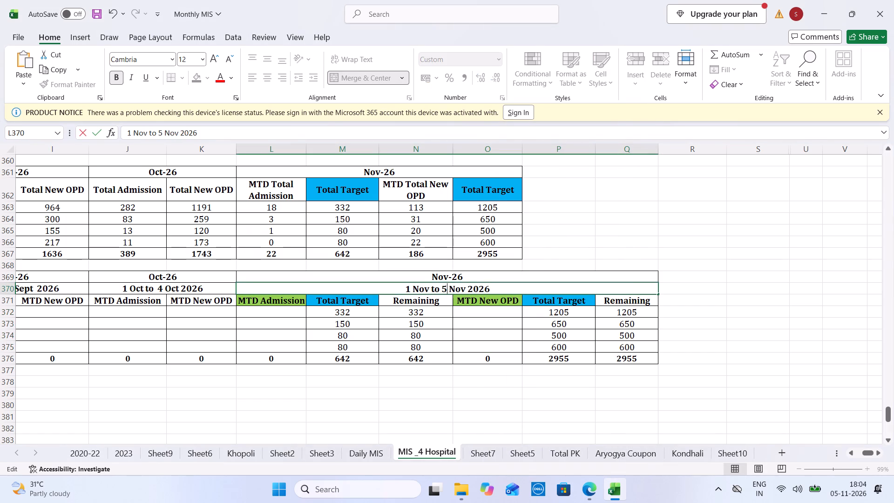
{"action": "double_click", "coordinate": [164, 289]}
{"action": "double_click", "coordinate": [160, 289]}
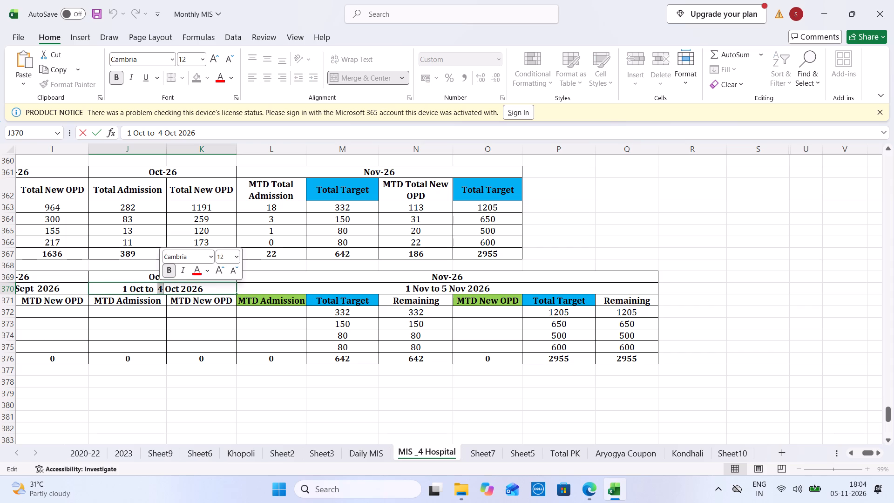
{"action": "key", "text": "5"}
{"action": "key", "text": "Tab"}
Change the row 370 date ranges to 1 Jun to 5 Jun 2026 and 1 Jul to 5 Jul 2026.
{"action": "key", "text": "Left"}
{"action": "key", "text": "Left"}
{"action": "key", "text": "Left"}
{"action": "key", "text": "Left"}
{"action": "key", "text": "Left"}
{"action": "key", "text": "Left"}
{"action": "key", "text": "Left"}
{"action": "key", "text": "Left"}
{"action": "key", "text": "Left"}
{"action": "key", "text": "Left"}
{"action": "key", "text": "Left"}
{"action": "key", "text": "Left"}
{"action": "key", "text": "Left"}
{"action": "key", "text": "Left"}
{"action": "key", "text": "Left"}
{"action": "key", "text": "Left"}
{"action": "key", "text": "Left"}
{"action": "key", "text": "Left"}
{"action": "key", "text": "Left"}
{"action": "key", "text": "Left"}
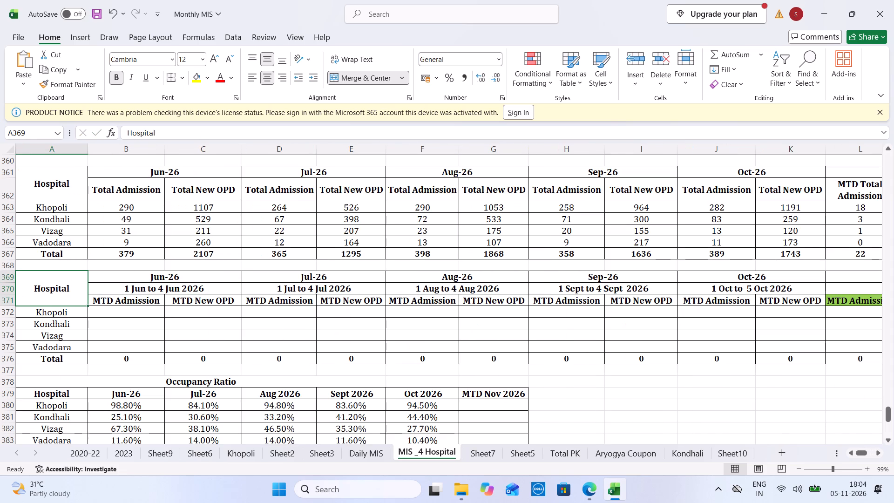
{"action": "double_click", "coordinate": [164, 291]}
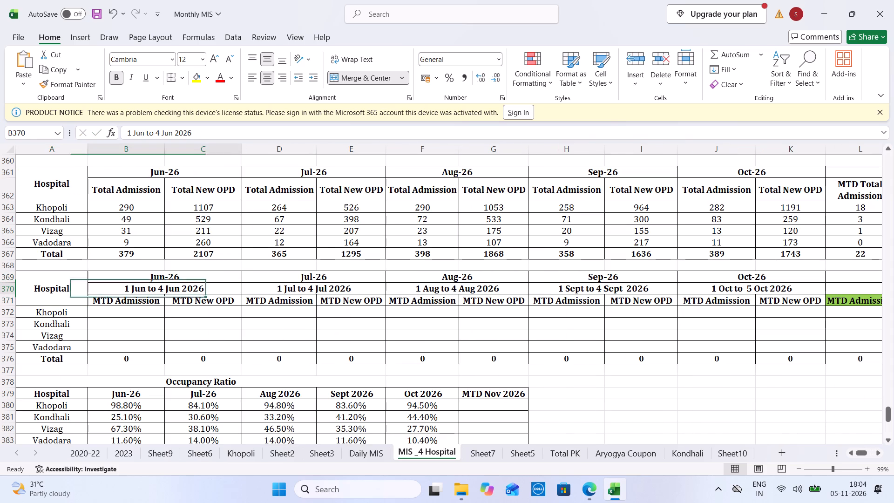
{"action": "key", "text": "BackSpace"}
{"action": "key", "text": "5"}
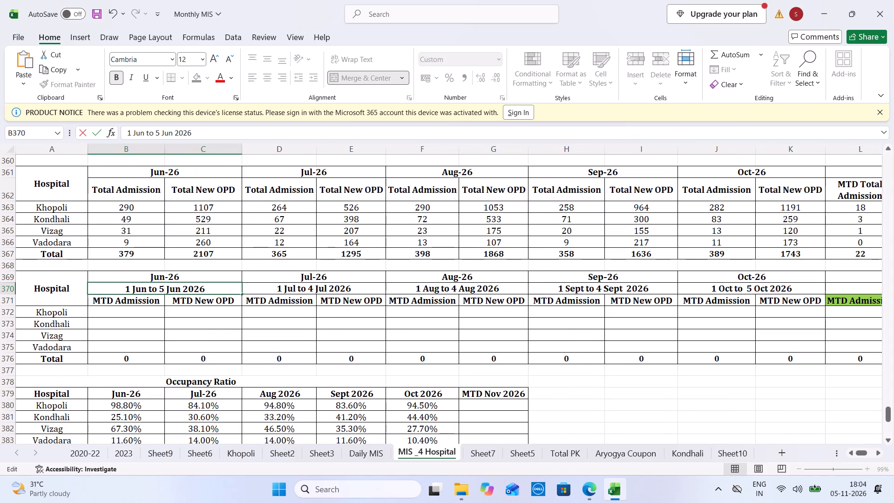
{"action": "triple_click", "coordinate": [310, 291]}
{"action": "left_click", "coordinate": [310, 291]}
{"action": "key", "text": "5"}
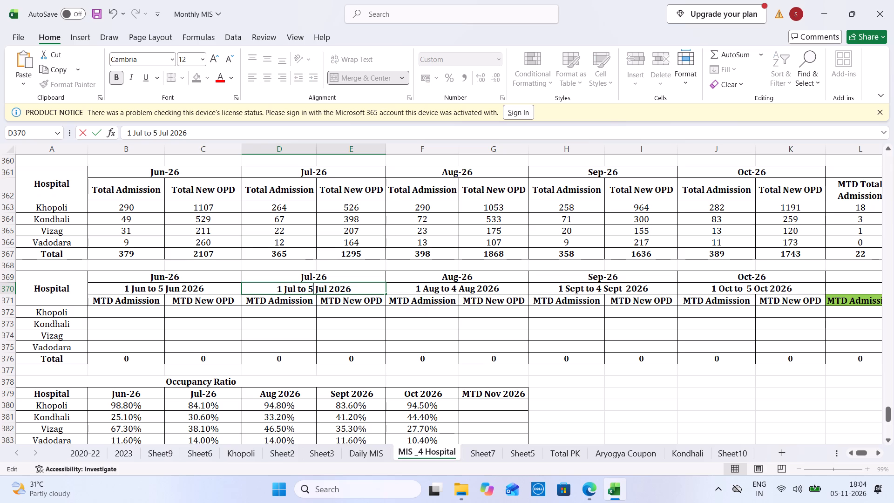
Change the row 370 date ranges to 1 Aug to 5 Aug 2026 and 1 Sept to 5 Sept 2026.
{"action": "triple_click", "coordinate": [450, 287]}
{"action": "left_click", "coordinate": [450, 287]}
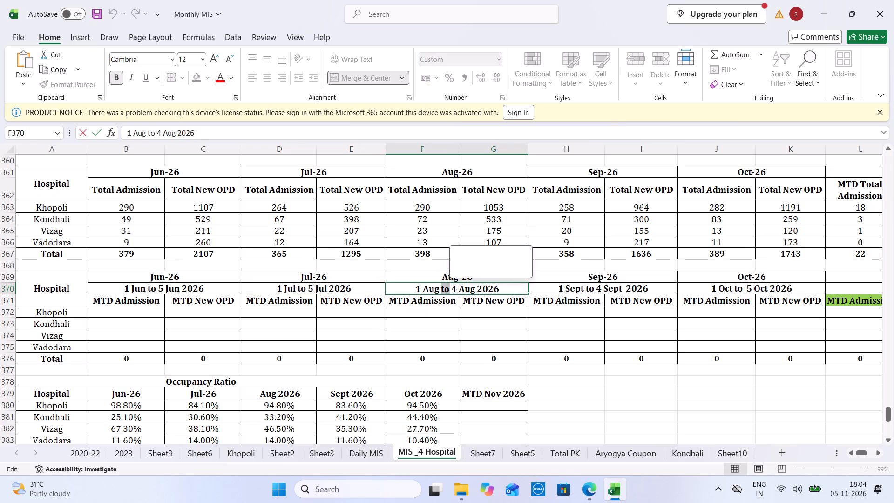
{"action": "left_click", "coordinate": [457, 287]}
{"action": "double_click", "coordinate": [454, 288]}
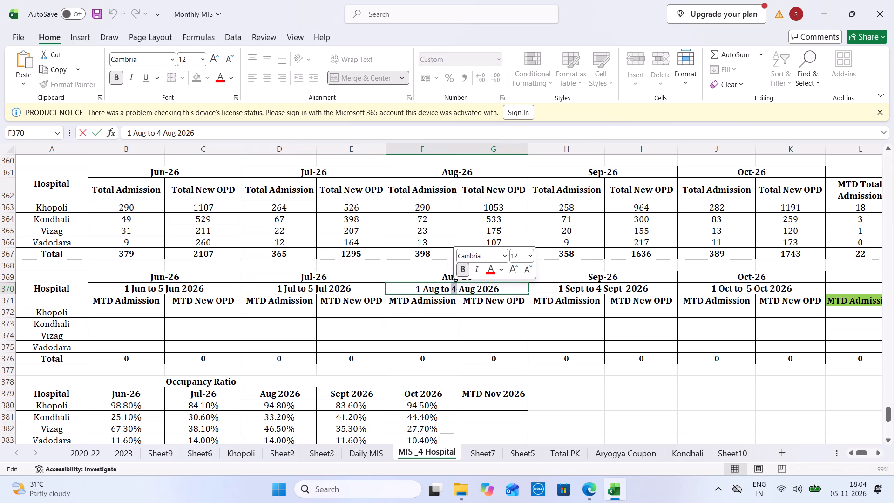
{"action": "key", "text": "5"}
{"action": "triple_click", "coordinate": [600, 289]}
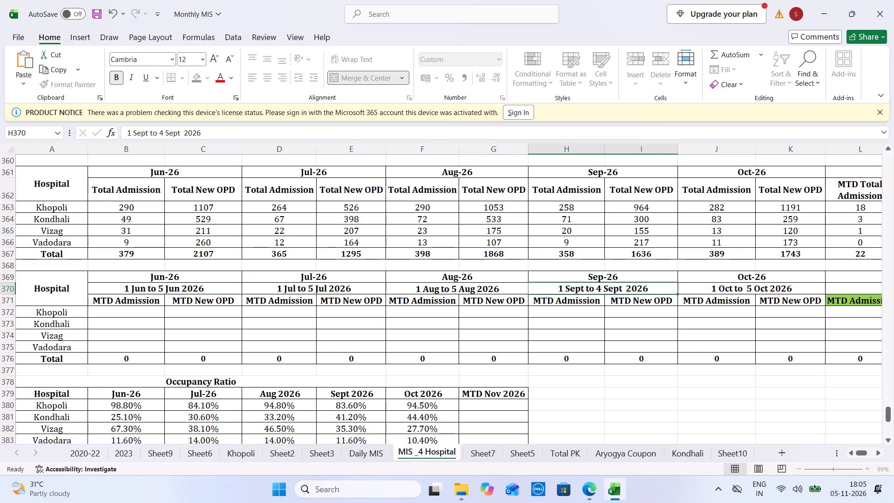
{"action": "double_click", "coordinate": [599, 289]}
{"action": "key", "text": "4"}
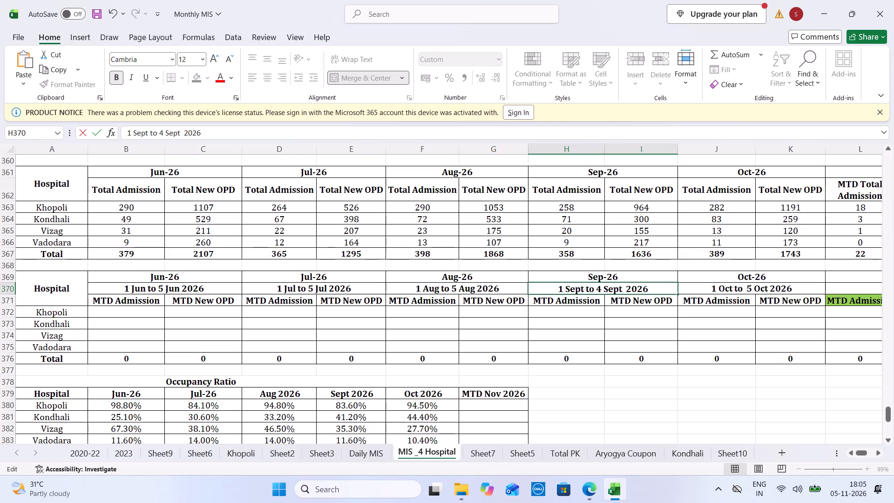
{"action": "key", "text": "BackSpace"}
{"action": "key", "text": "5"}
{"action": "key", "text": "Tab"}
Copy the June and July date ranges from row 370 onto the matching headings of the budget table in row 353.
{"action": "key", "text": "Left"}
{"action": "key", "text": "Left"}
{"action": "key", "text": "Left"}
{"action": "key", "text": "Left"}
{"action": "key", "text": "Left"}
{"action": "key", "text": "Left"}
{"action": "key", "text": "Left"}
{"action": "key", "text": "Left"}
{"action": "key", "text": "Left"}
{"action": "key", "text": "Left"}
{"action": "key", "text": "Left"}
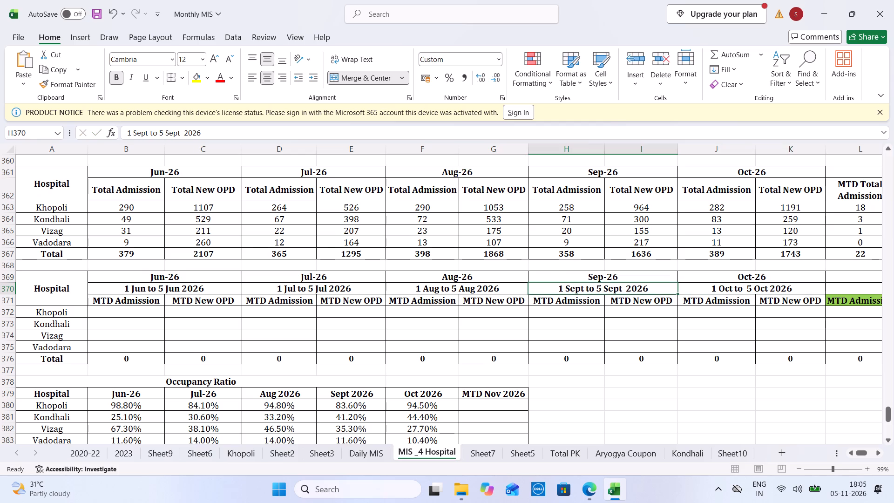
{"action": "key", "text": "Up"}
{"action": "key", "text": "Up"}
{"action": "key", "text": "Up"}
{"action": "key", "text": "Up"}
{"action": "key", "text": "Up"}
{"action": "key", "text": "Up"}
{"action": "key", "text": "Up"}
{"action": "key", "text": "Up"}
{"action": "key", "text": "Up"}
{"action": "key", "text": "Up"}
{"action": "key", "text": "Up"}
{"action": "key", "text": "Up"}
{"action": "key", "text": "Up"}
{"action": "key", "text": "Up"}
{"action": "key", "text": "Up"}
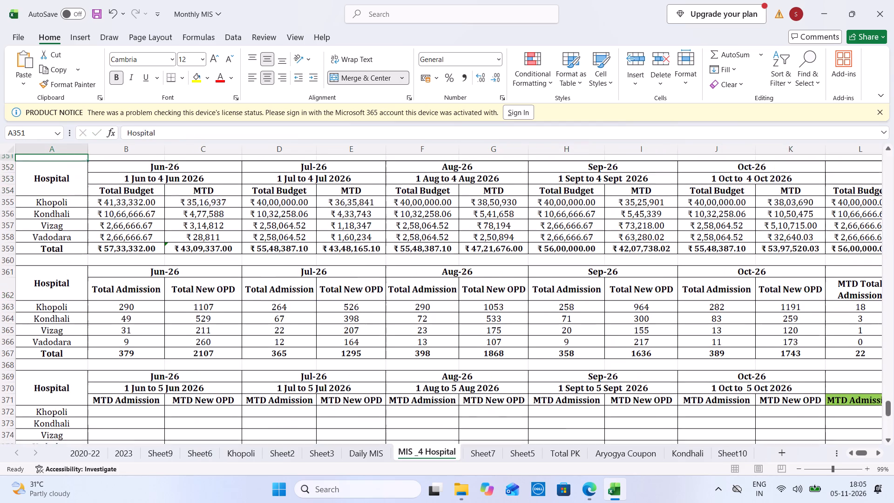
{"action": "left_click", "coordinate": [220, 394]}
{"action": "key", "text": "ctrl+c"}
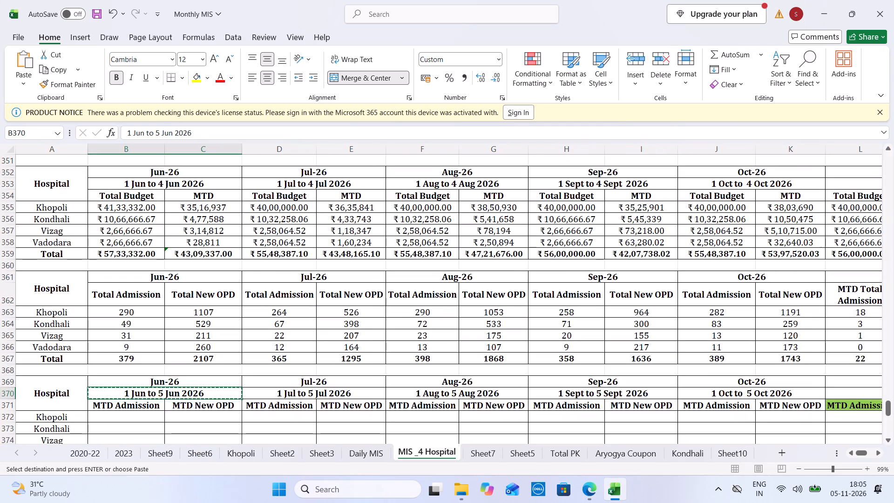
{"action": "key", "text": "Up"}
{"action": "key", "text": "Up"}
{"action": "key", "text": "Up"}
{"action": "key", "text": "Up"}
{"action": "key", "text": "Up"}
{"action": "key", "text": "Up"}
{"action": "key", "text": "Up"}
{"action": "key", "text": "Up"}
{"action": "key", "text": "Up"}
{"action": "key", "text": "Up"}
{"action": "key", "text": "Up"}
{"action": "key", "text": "Up"}
{"action": "key", "text": "Up"}
{"action": "key", "text": "Up"}
{"action": "key", "text": "Up"}
{"action": "key", "text": "Up"}
{"action": "key", "text": "Up"}
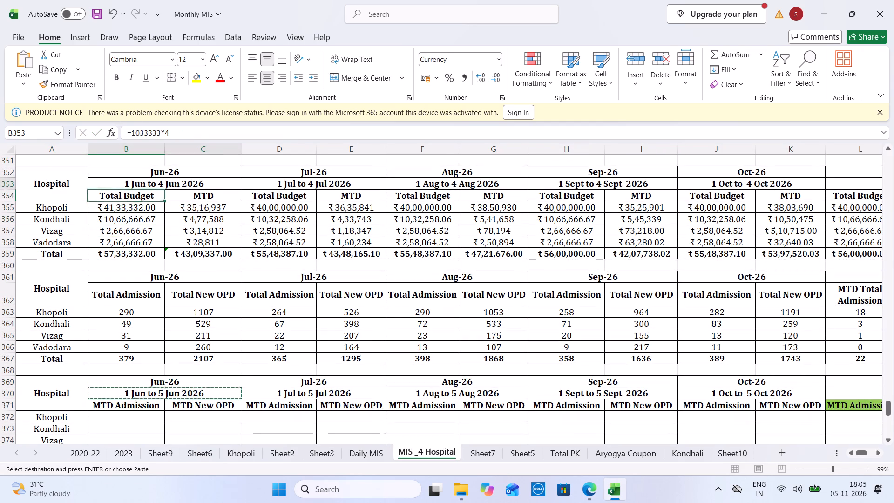
{"action": "key", "text": "ctrl+v"}
{"action": "left_click", "coordinate": [349, 400]}
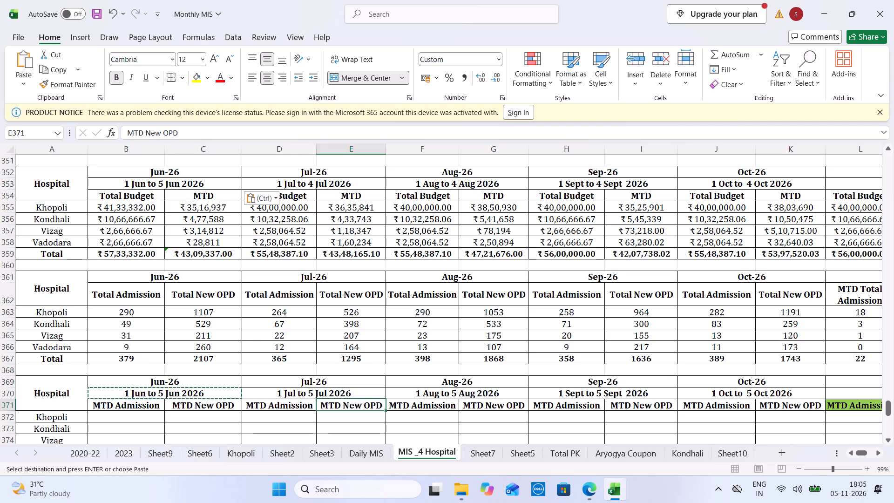
{"action": "key", "text": "Up"}
{"action": "key", "text": "ctrl+c"}
{"action": "left_click", "coordinate": [325, 184]}
{"action": "key", "text": "ctrl+v"}
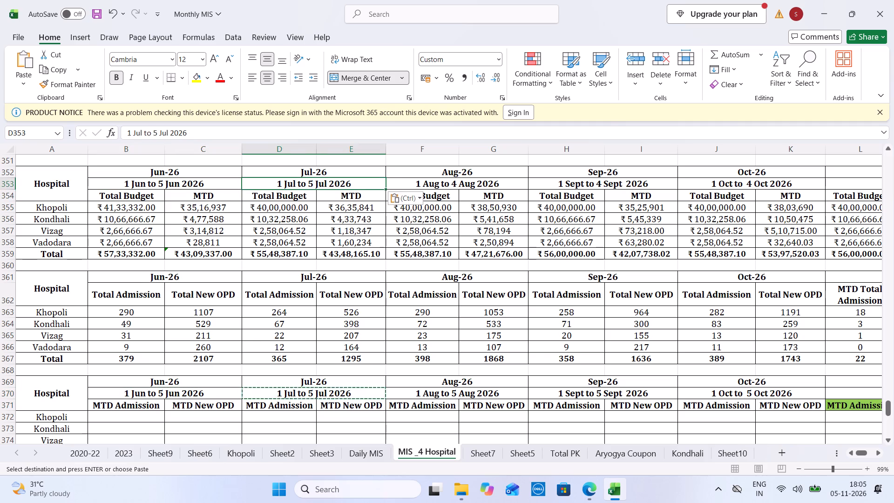
Copy the August and September date ranges from row 370 onto the matching budget table headings in row 353.
{"action": "left_click", "coordinate": [481, 391]}
{"action": "key", "text": "ctrl+c"}
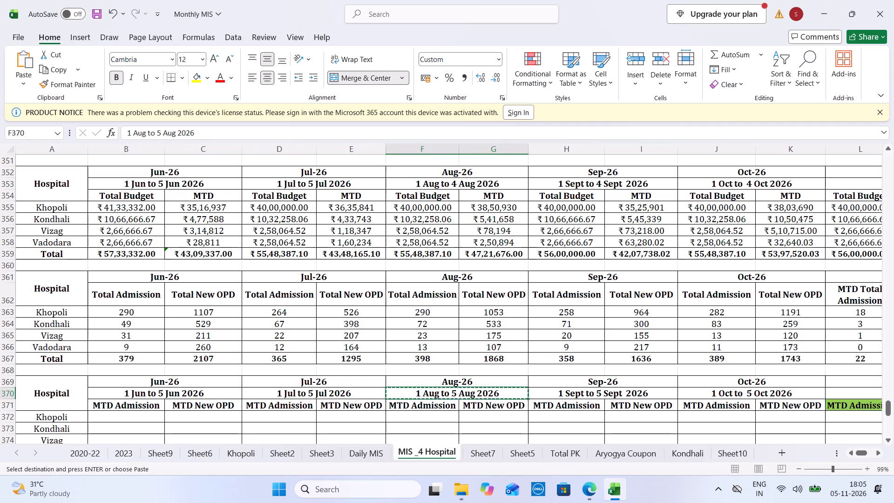
{"action": "left_click", "coordinate": [481, 184]}
{"action": "key", "text": "ctrl+v"}
{"action": "left_click", "coordinate": [623, 393]}
{"action": "key", "text": "ctrl+c"}
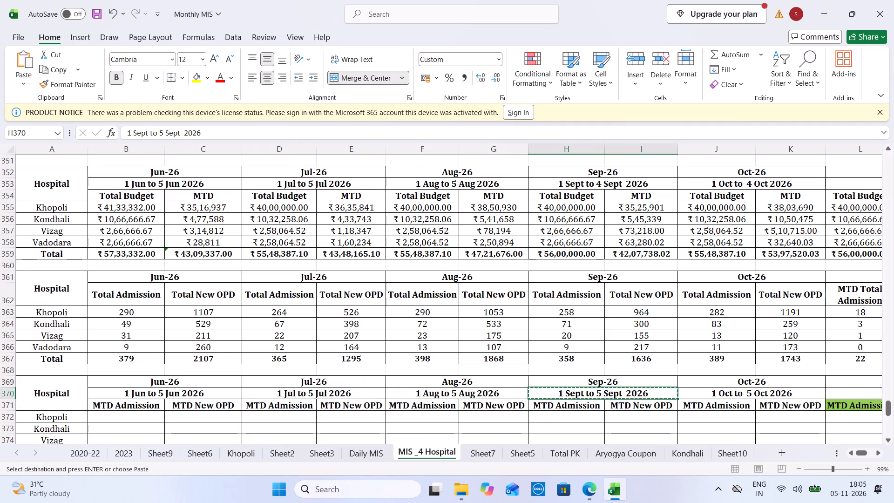
{"action": "left_click", "coordinate": [646, 185]}
{"action": "key", "text": "ctrl+v"}
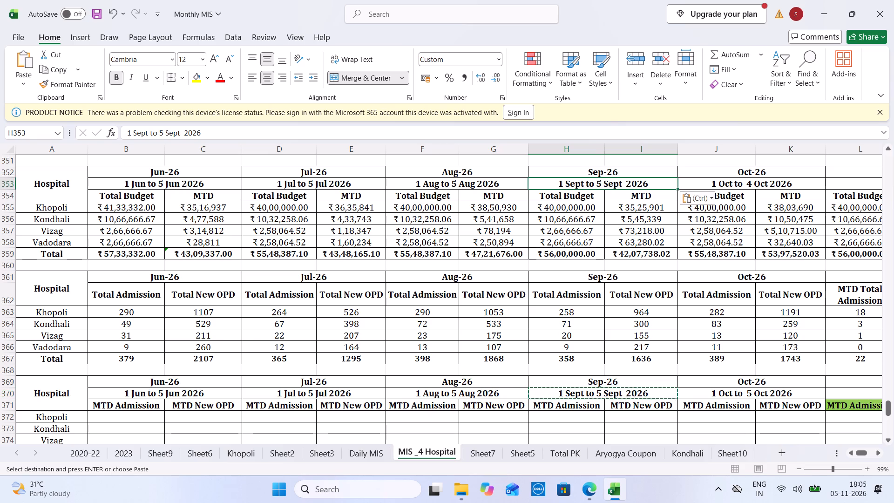
Copy the October and November date ranges from row 370 onto the matching budget table headings in row 353.
{"action": "left_click", "coordinate": [713, 392]}
{"action": "key", "text": "ctrl+c"}
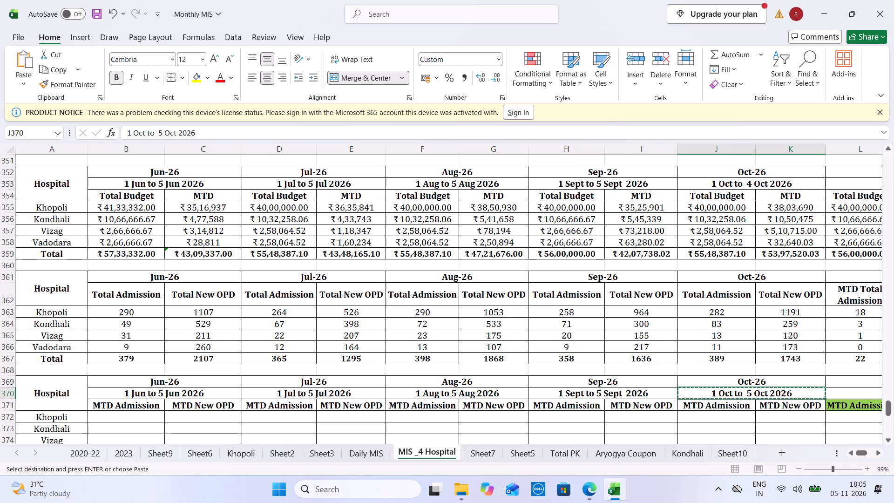
{"action": "left_click", "coordinate": [711, 181]}
{"action": "key", "text": "ctrl+v"}
{"action": "key", "text": "Right"}
{"action": "key", "text": "Right"}
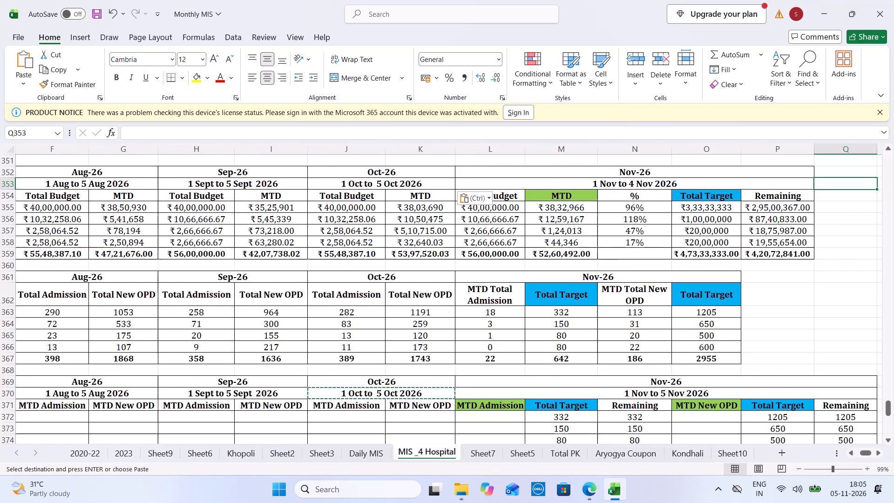
{"action": "left_click", "coordinate": [629, 388]}
{"action": "key", "text": "ctrl+c"}
{"action": "left_click", "coordinate": [588, 186]}
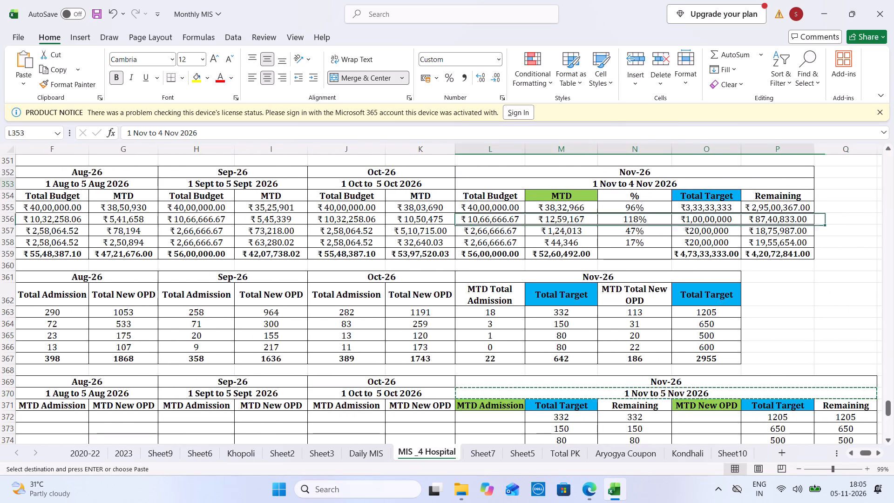
{"action": "key", "text": "ctrl+v"}
Clear the four hospitals' November MTD amounts in the budget table, M355:M358.
{"action": "left_click_drag", "start_coordinate": [561, 211], "coordinate": [558, 238]}
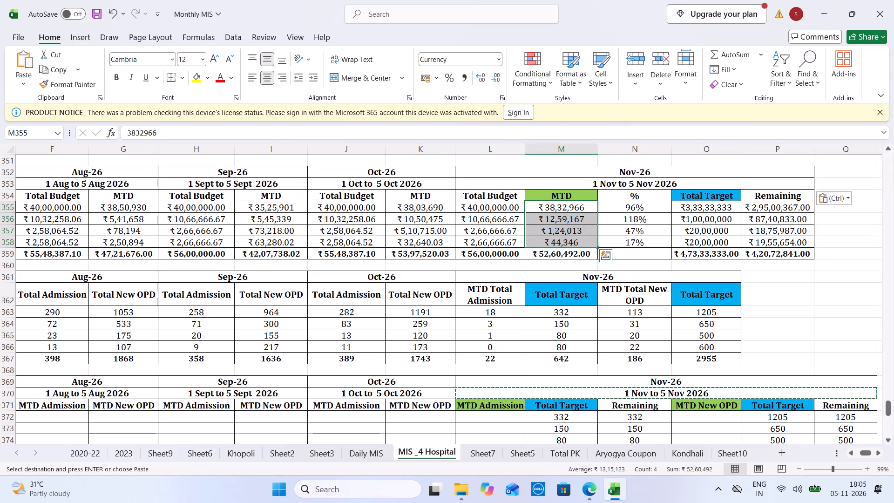
{"action": "right_click", "coordinate": [558, 238]}
{"action": "left_click", "coordinate": [584, 268]}
Clear the four hospitals' November MTD Total Admission values, L363:L366.
{"action": "left_click_drag", "start_coordinate": [488, 314], "coordinate": [489, 320]}
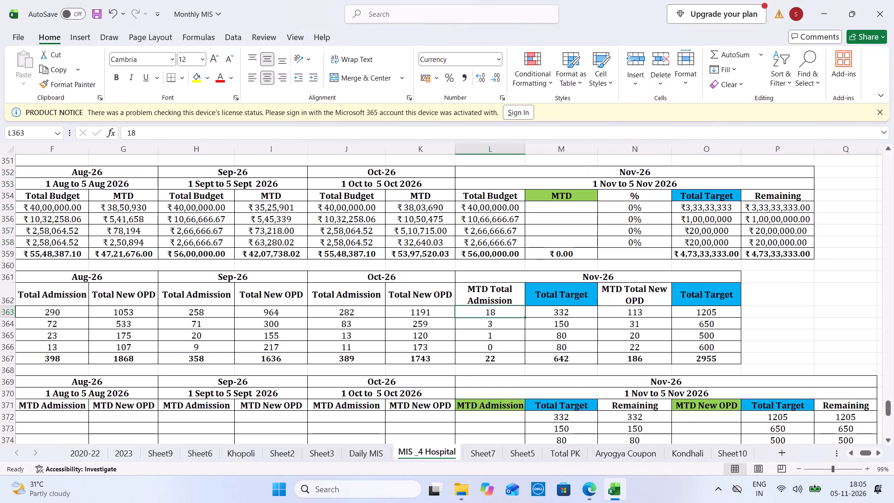
{"action": "left_click_drag", "start_coordinate": [489, 320], "coordinate": [489, 345]}
{"action": "right_click", "coordinate": [489, 345]}
{"action": "left_click", "coordinate": [553, 269]}
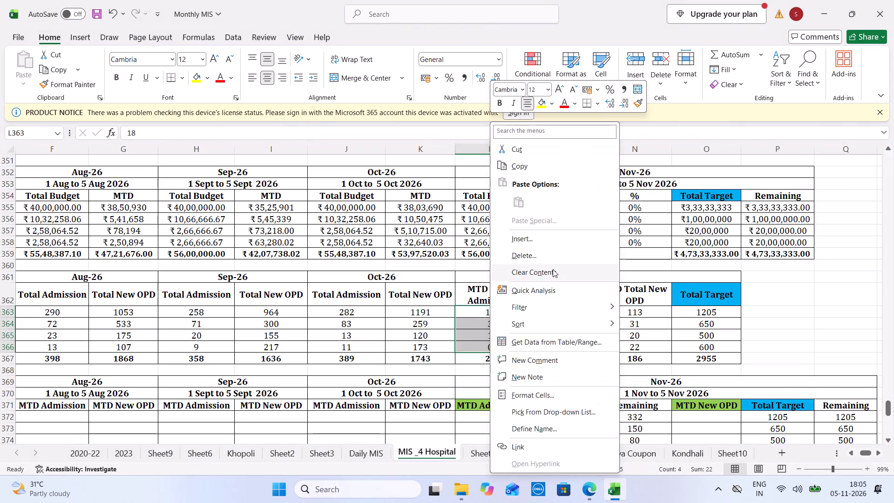
Clear the four hospitals' November MTD Total New OPD values, N363:N366.
{"action": "left_click_drag", "start_coordinate": [632, 316], "coordinate": [632, 346]}
{"action": "right_click", "coordinate": [632, 346]}
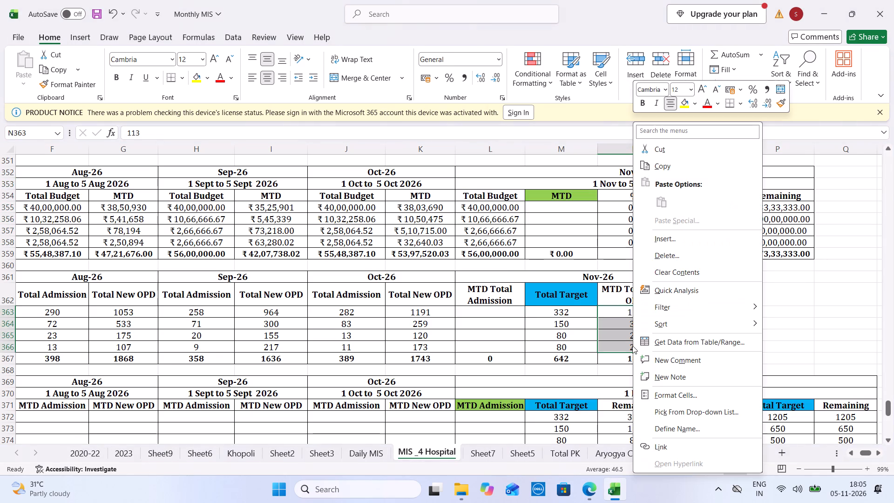
{"action": "left_click", "coordinate": [669, 272]}
Clear the four hospitals' June MTD amounts in the budget table, C355:C358.
{"action": "key", "text": "Left"}
{"action": "key", "text": "Left"}
{"action": "key", "text": "Left"}
{"action": "key", "text": "Left"}
{"action": "key", "text": "Left"}
{"action": "key", "text": "Left"}
{"action": "key", "text": "Left"}
{"action": "key", "text": "Left"}
{"action": "key", "text": "Left"}
{"action": "key", "text": "Left"}
{"action": "key", "text": "Left"}
{"action": "key", "text": "Left"}
{"action": "key", "text": "Left"}
{"action": "key", "text": "Left"}
{"action": "key", "text": "Left"}
{"action": "key", "text": "Left"}
{"action": "key", "text": "Left"}
{"action": "key", "text": "Left"}
{"action": "key", "text": "Left"}
{"action": "key", "text": "Left"}
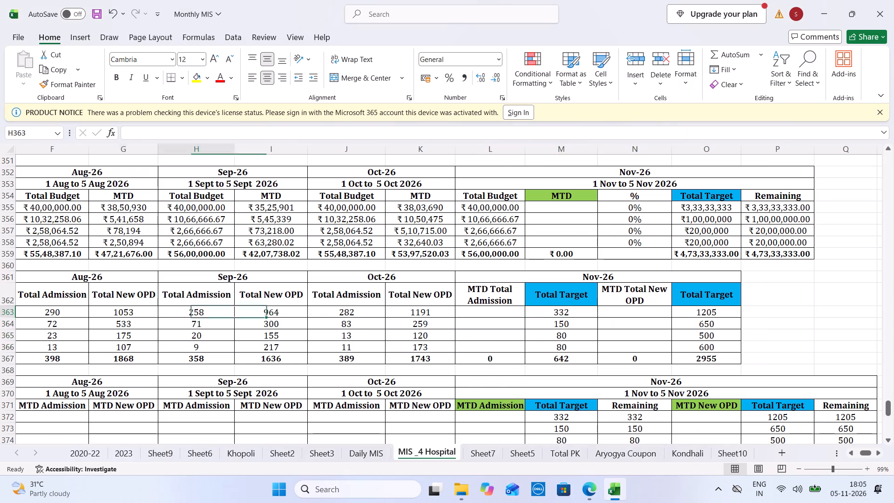
{"action": "left_click_drag", "start_coordinate": [205, 201], "coordinate": [203, 220]}
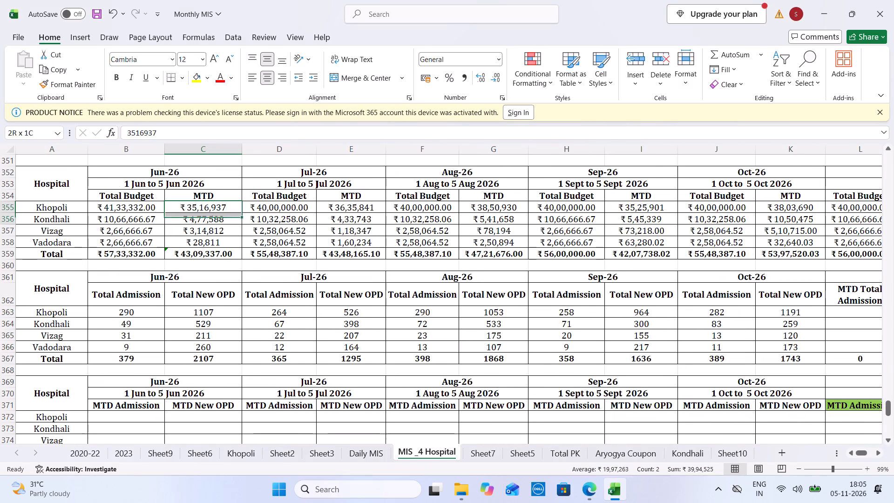
{"action": "left_click_drag", "start_coordinate": [203, 220], "coordinate": [203, 236]}
{"action": "right_click", "coordinate": [203, 236]}
{"action": "left_click", "coordinate": [259, 267]}
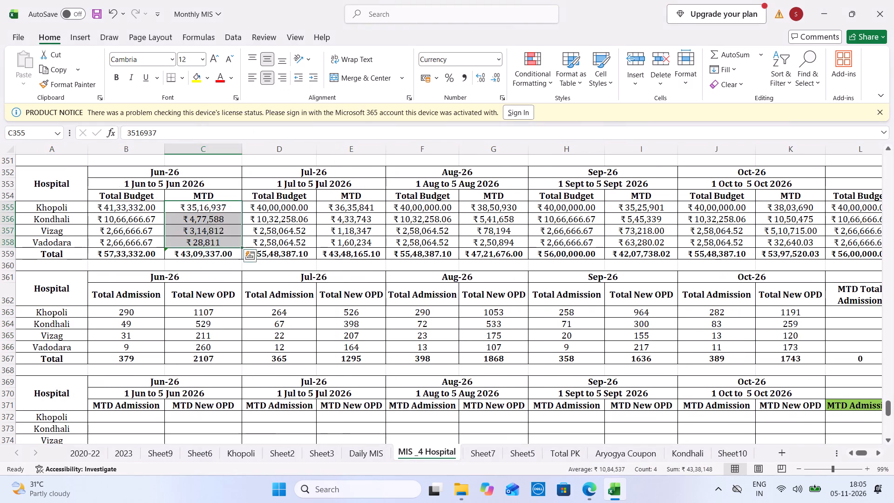
Clear the four hospitals' July and August MTD amounts in the budget table, E355:E358 and G355:G358.
{"action": "left_click_drag", "start_coordinate": [352, 206], "coordinate": [349, 241]}
{"action": "right_click", "coordinate": [349, 241]}
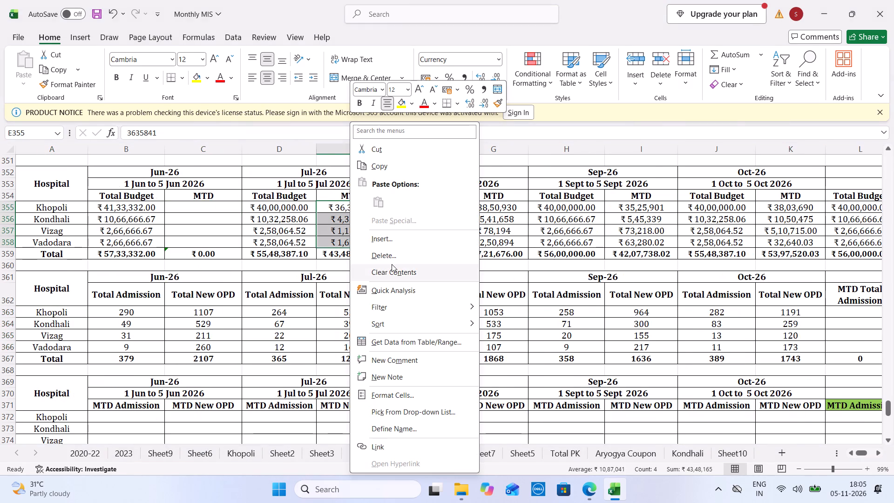
{"action": "left_click", "coordinate": [392, 264]}
{"action": "left_click_drag", "start_coordinate": [482, 212], "coordinate": [481, 240]}
{"action": "right_click", "coordinate": [481, 240]}
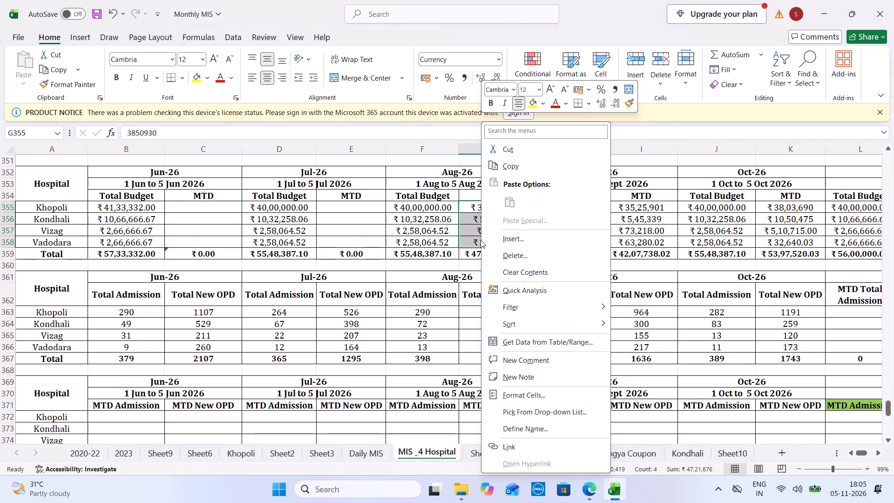
{"action": "left_click", "coordinate": [539, 275]}
Clear the four hospitals' September and October MTD amounts in the budget table, I355:I358 and K355:K358.
{"action": "left_click_drag", "start_coordinate": [630, 209], "coordinate": [624, 238]}
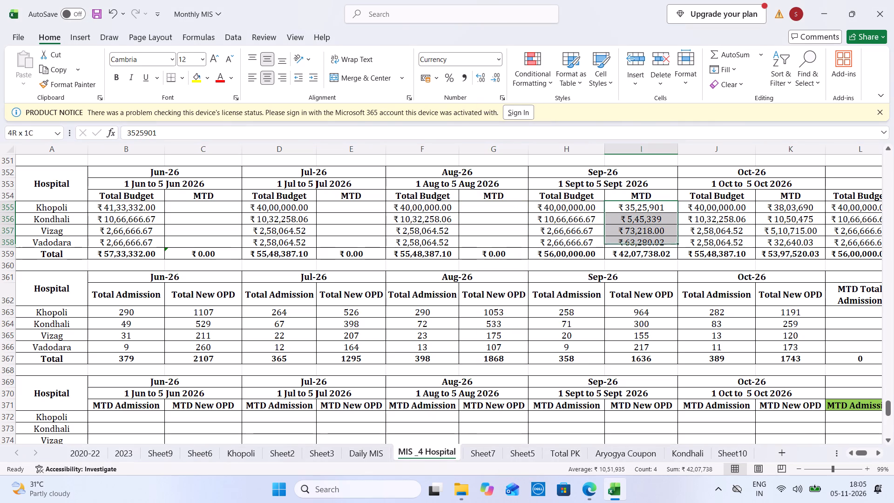
{"action": "left_click_drag", "start_coordinate": [624, 238], "coordinate": [623, 240]}
{"action": "right_click", "coordinate": [623, 240]}
{"action": "left_click", "coordinate": [662, 268]}
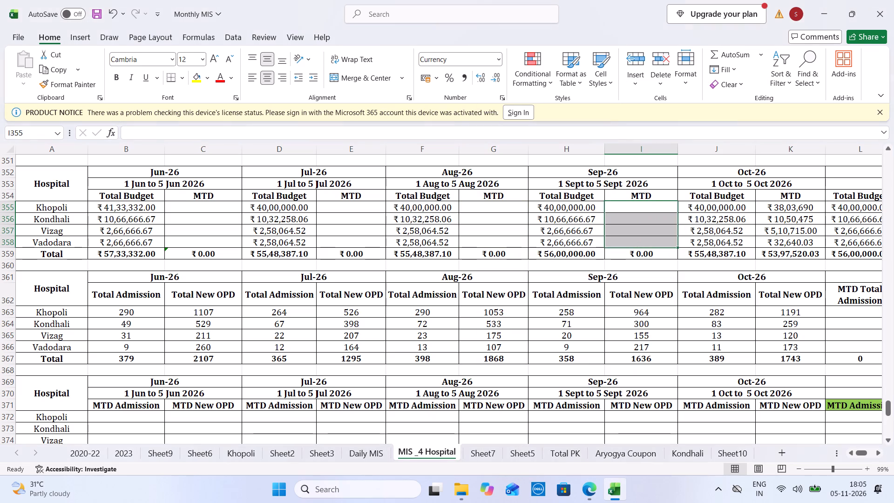
{"action": "left_click_drag", "start_coordinate": [769, 211], "coordinate": [769, 240]}
{"action": "left_click", "coordinate": [769, 240]}
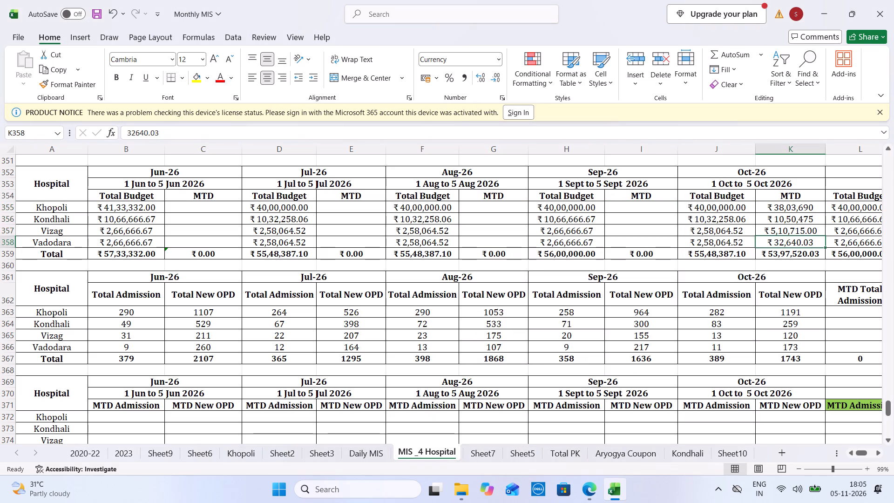
{"action": "left_click_drag", "start_coordinate": [769, 201], "coordinate": [767, 243]}
{"action": "right_click", "coordinate": [767, 243]}
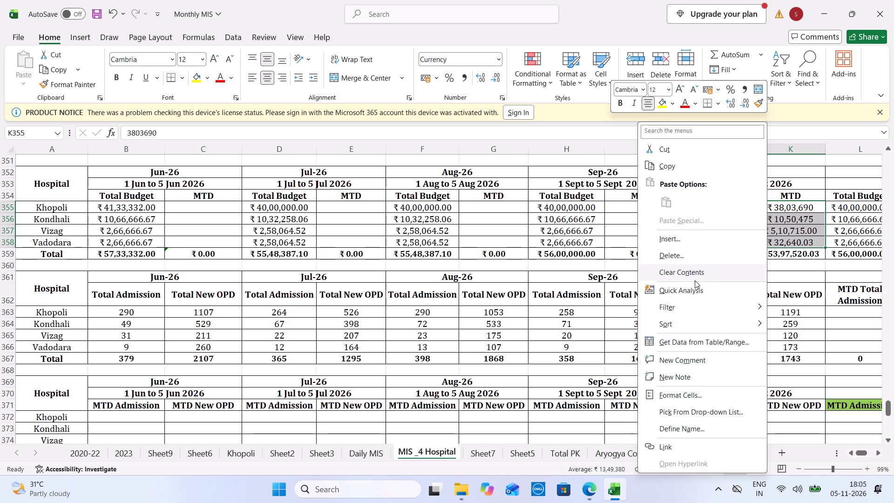
{"action": "left_click", "coordinate": [701, 270]}
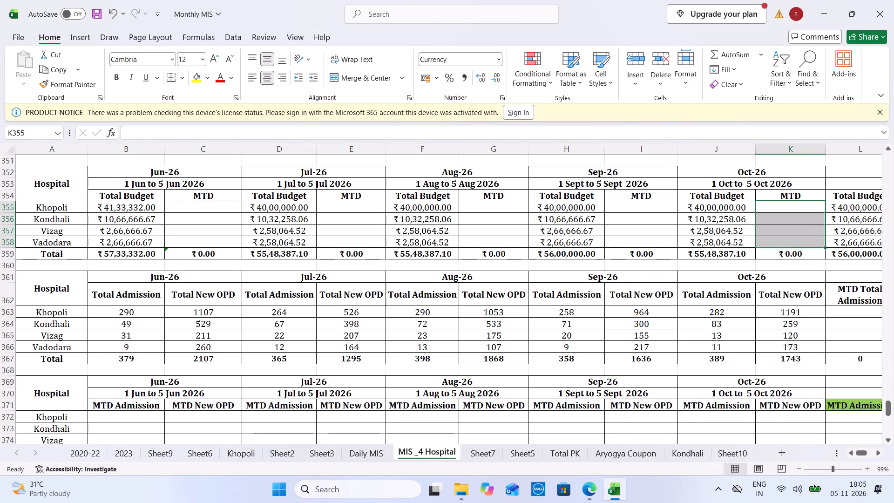
Change the day multiplier to 5 in Khopoli's June and July Total Budget formulas: =1033333*5 in B355 and =1000000*5 in D355.
{"action": "left_click", "coordinate": [120, 207]}
{"action": "left_click", "coordinate": [204, 132]}
{"action": "key", "text": "BackSpace"}
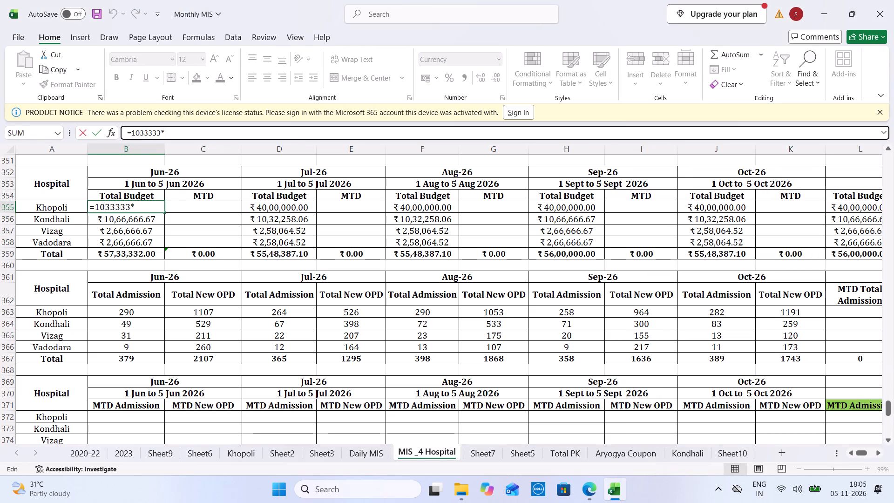
{"action": "key", "text": "5"}
{"action": "key", "text": "Tab"}
{"action": "key", "text": "Tab"}
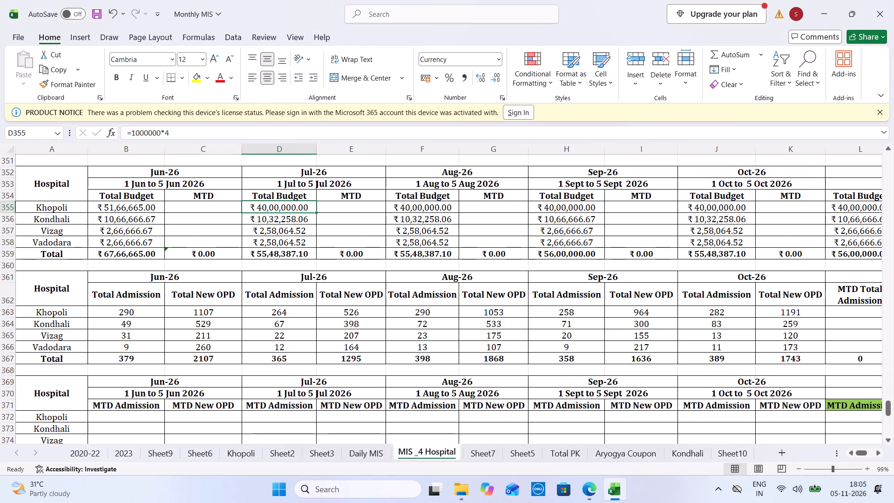
{"action": "left_click", "coordinate": [204, 132]}
{"action": "key", "text": "BackSpace"}
{"action": "key", "text": "5"}
{"action": "key", "text": "Tab"}
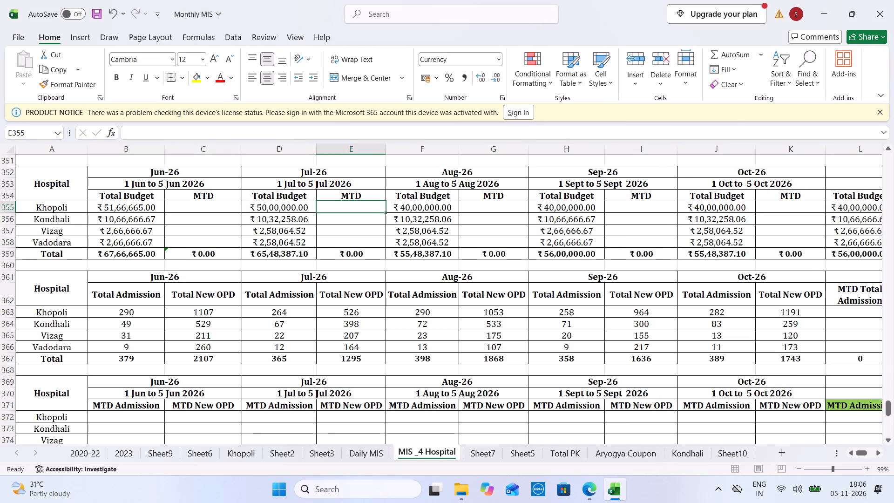
Change the day multiplier in Kondhali's June Total Budget formula, B356, making it =8000000/30*5.
{"action": "key", "text": "Down"}
{"action": "key", "text": "Left"}
{"action": "key", "text": "Left"}
{"action": "key", "text": "Left"}
{"action": "left_click", "coordinate": [204, 132]}
{"action": "key", "text": "BackSpace"}
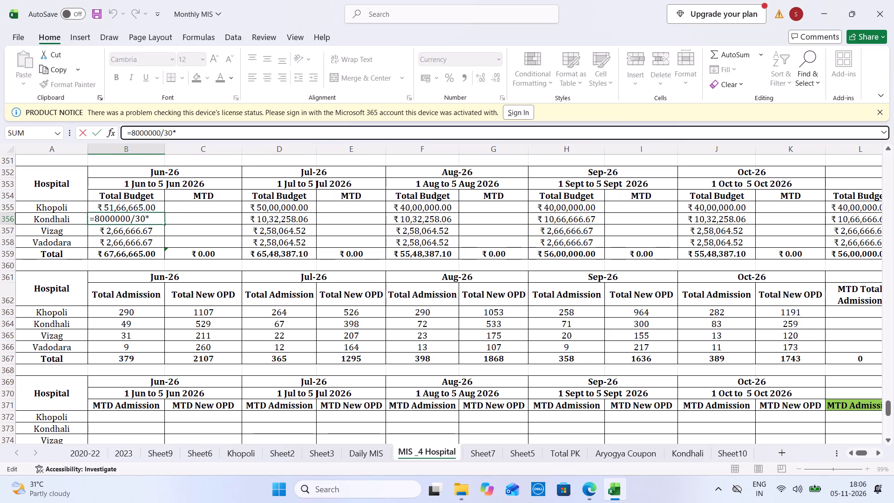
{"action": "key", "text": "5"}
{"action": "key", "text": "Tab"}
Set the June Total Budget formulas for Vizag and Vadodara, B357 and B358, to =2000000/30*5.
{"action": "key", "text": "Down"}
{"action": "key", "text": "Left"}
{"action": "left_click", "coordinate": [204, 132]}
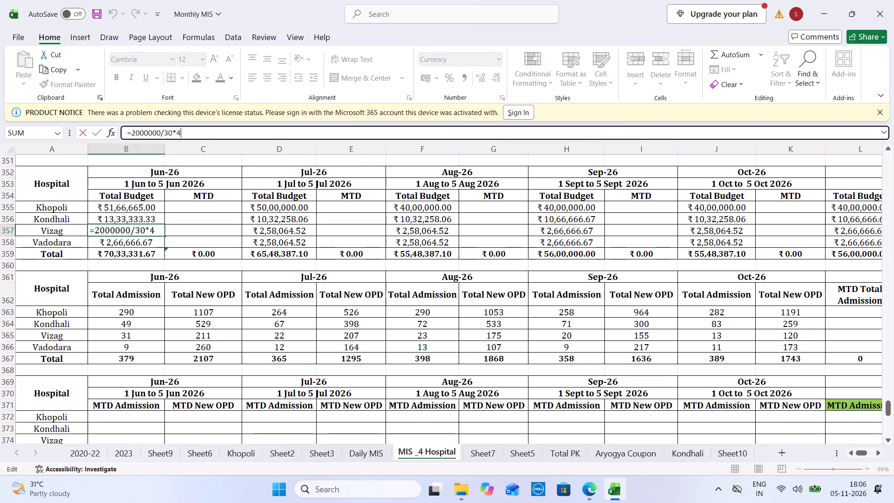
{"action": "key", "text": "BackSpace"}
{"action": "key", "text": "5"}
{"action": "key", "text": "Tab"}
{"action": "key", "text": "Down"}
{"action": "key", "text": "Left"}
{"action": "left_click", "coordinate": [204, 132]}
{"action": "key", "text": "BackSpace"}
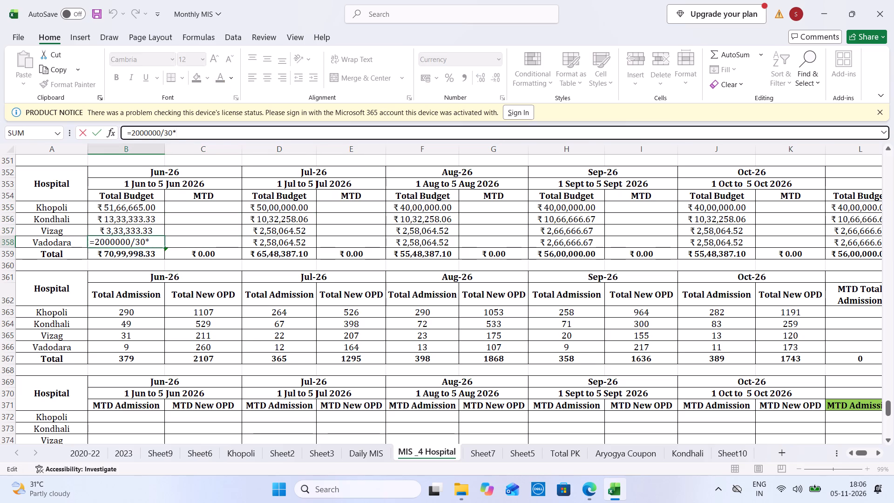
{"action": "key", "text": "5"}
{"action": "key", "text": "Tab"}
Set the July Total Budget formulas for Vadodara and Vizag, D358 and D357, to =2000000/31*5.
{"action": "key", "text": "Tab"}
{"action": "left_click", "coordinate": [204, 132]}
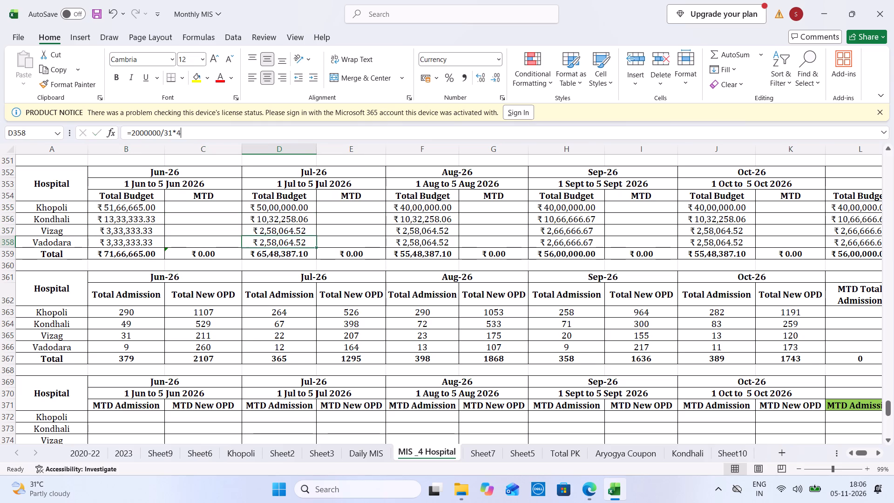
{"action": "key", "text": "BackSpace"}
{"action": "key", "text": "5"}
{"action": "key", "text": "Tab"}
{"action": "key", "text": "Left"}
{"action": "key", "text": "Up"}
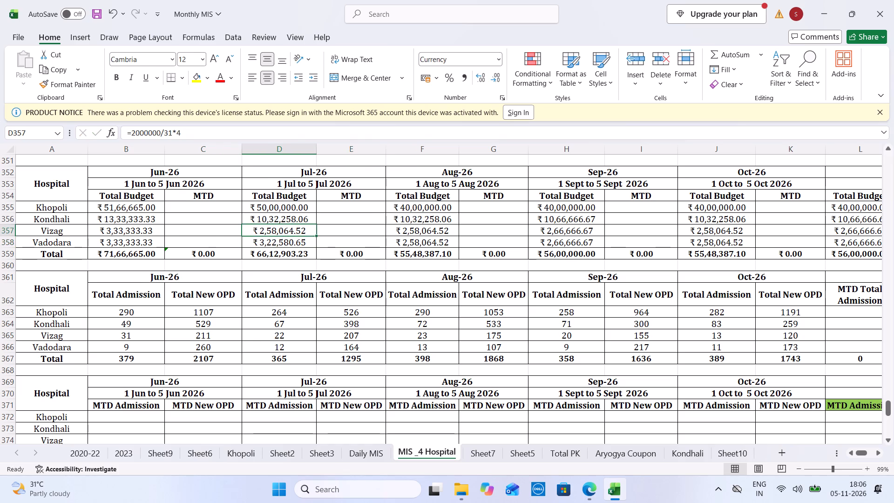
{"action": "left_click", "coordinate": [204, 132]}
{"action": "key", "text": "BackSpace"}
{"action": "key", "text": "5"}
{"action": "key", "text": "Tab"}
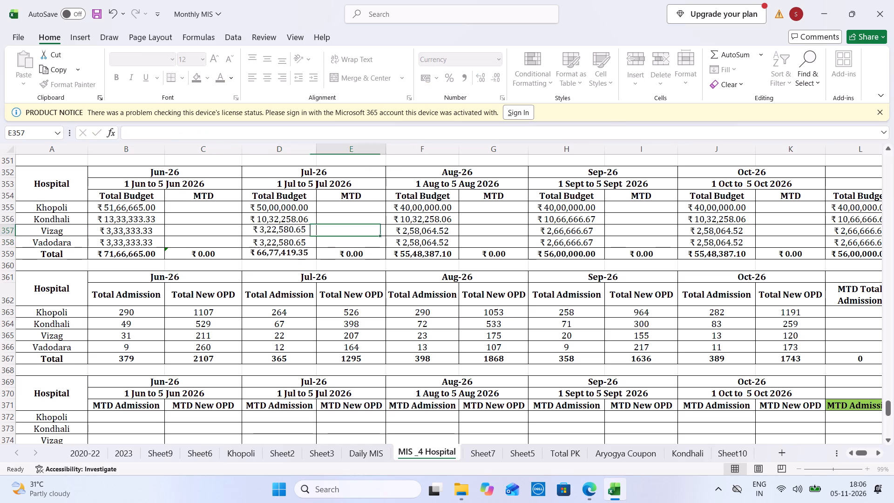
Set Kondhali's July Total Budget formula, D356, to =8000000/31*5.
{"action": "key", "text": "Left"}
{"action": "key", "text": "Up"}
{"action": "left_click", "coordinate": [204, 132]}
{"action": "key", "text": "BackSpace"}
{"action": "key", "text": "5"}
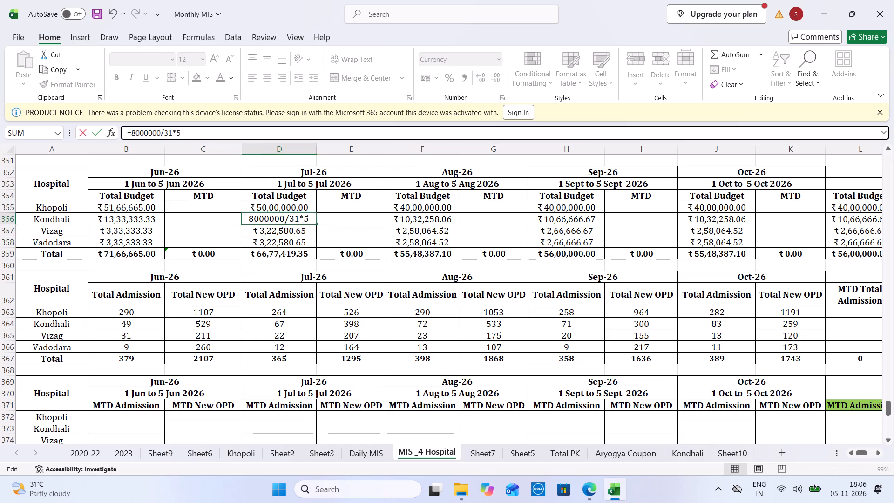
{"action": "key", "text": "Tab"}
Change the day multiplier to 5 in the August Total Budget formulas for Kondhali, F356, and Khopoli, F355.
{"action": "key", "text": "Tab"}
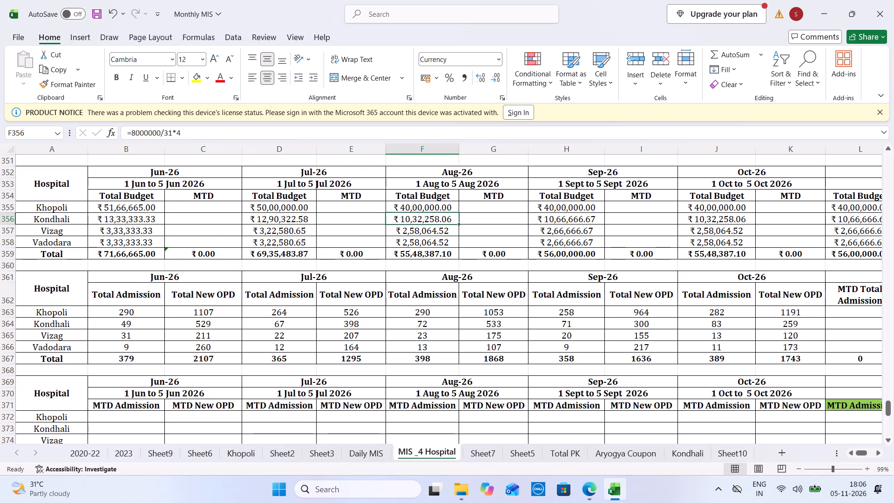
{"action": "left_click", "coordinate": [204, 132]}
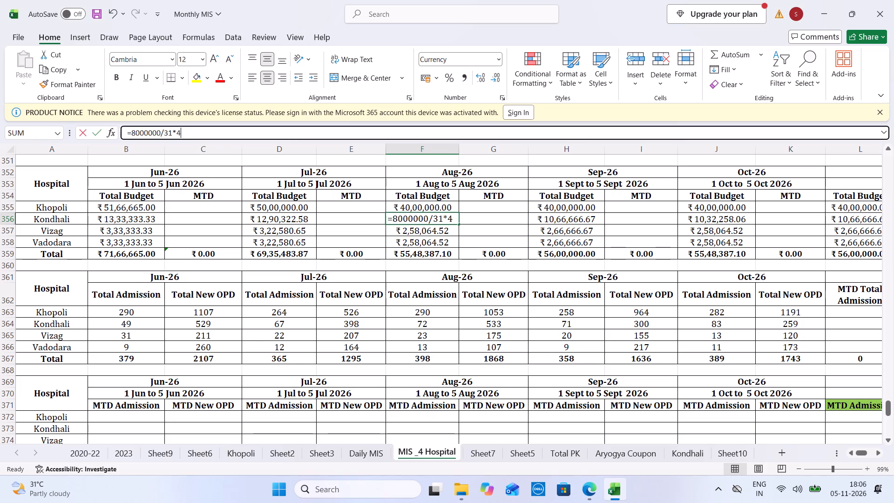
{"action": "key", "text": "BackSpace"}
{"action": "key", "text": "5"}
{"action": "key", "text": "Tab"}
{"action": "key", "text": "Left"}
{"action": "key", "text": "Up"}
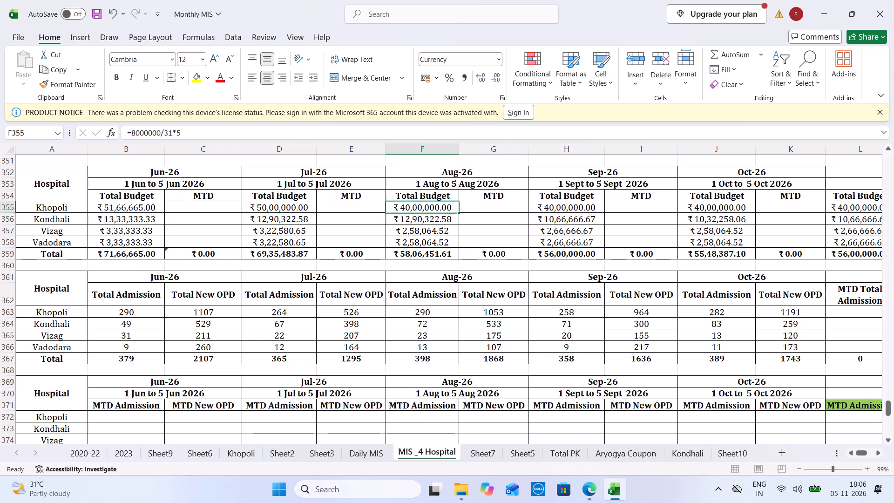
{"action": "left_click", "coordinate": [204, 132]}
{"action": "key", "text": "BackSpace"}
{"action": "key", "text": "5"}
{"action": "key", "text": "Tab"}
Change the day multiplier to 5 in the August Total Budget formulas for Vizag, F357, and Vadodara, F358.
{"action": "key", "text": "Down"}
{"action": "key", "text": "Left"}
{"action": "key", "text": "Left"}
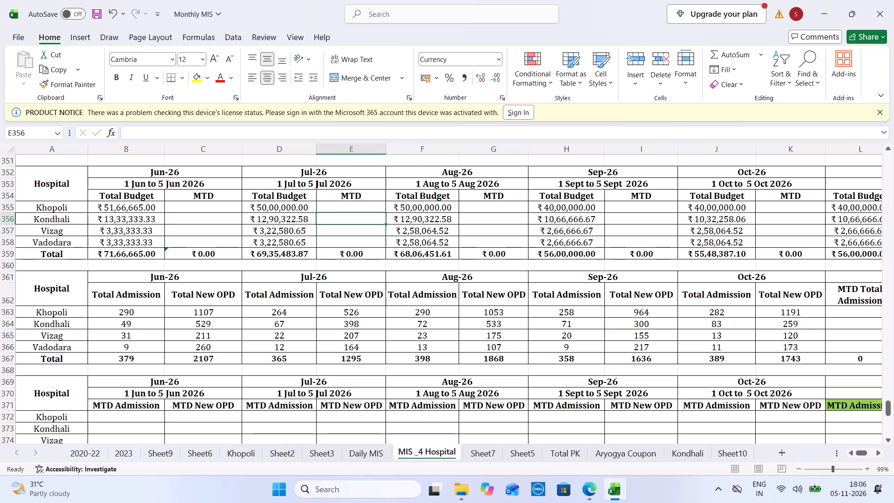
{"action": "key", "text": "Down"}
{"action": "key", "text": "Right"}
{"action": "left_click", "coordinate": [204, 132]}
{"action": "key", "text": "BackSpace"}
{"action": "key", "text": "5"}
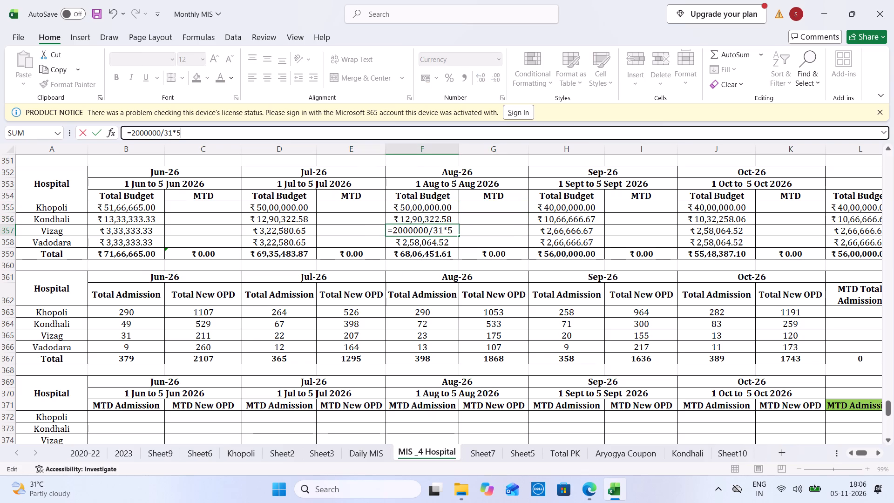
{"action": "key", "text": "Tab"}
{"action": "key", "text": "Down"}
{"action": "key", "text": "Left"}
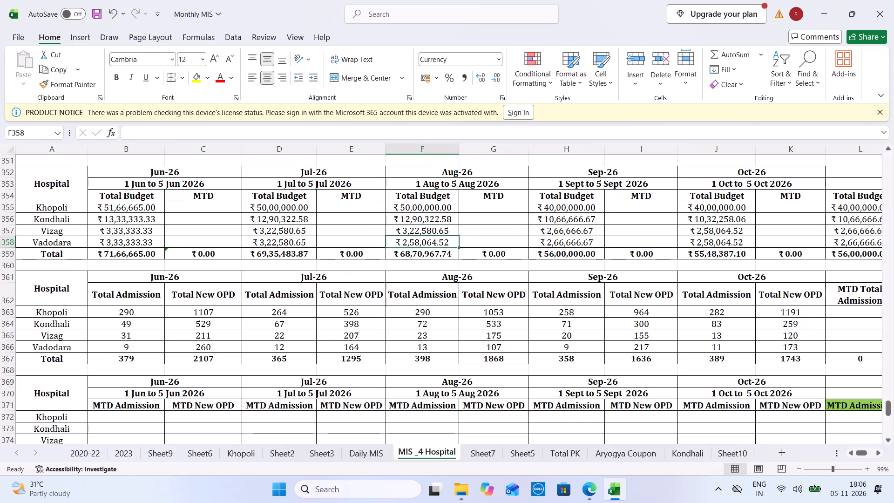
{"action": "left_click", "coordinate": [204, 132]}
{"action": "key", "text": "BackSpace"}
{"action": "key", "text": "5"}
{"action": "key", "text": "Tab"}
Set the September Total Budget formulas for Vadodara and Vizag, H358 and H357, to =2000000/30*5.
{"action": "key", "text": "Tab"}
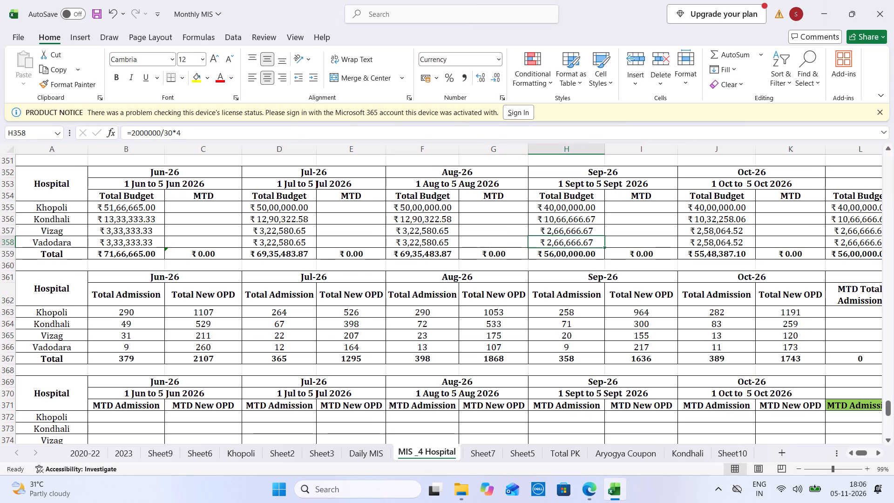
{"action": "left_click", "coordinate": [204, 132]}
{"action": "key", "text": "BackSpace"}
{"action": "key", "text": "5"}
{"action": "key", "text": "Tab"}
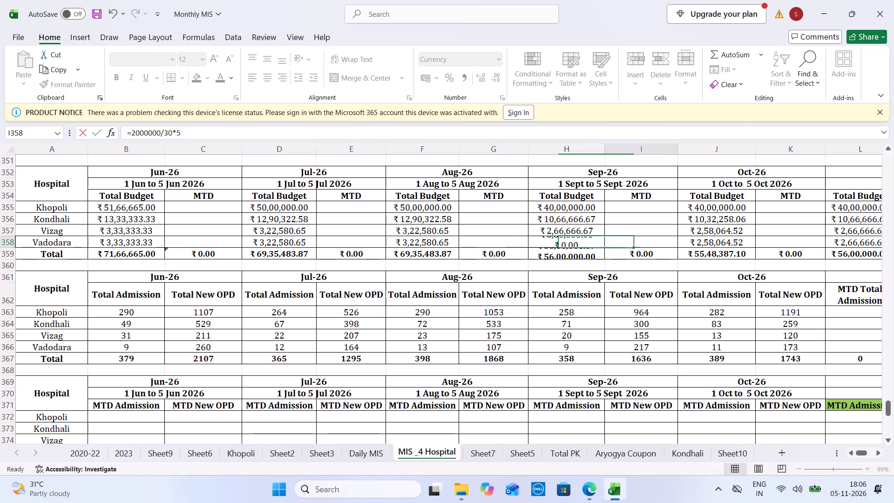
{"action": "key", "text": "Left"}
{"action": "key", "text": "Up"}
{"action": "left_click", "coordinate": [204, 132]}
{"action": "key", "text": "BackSpace"}
{"action": "key", "text": "5"}
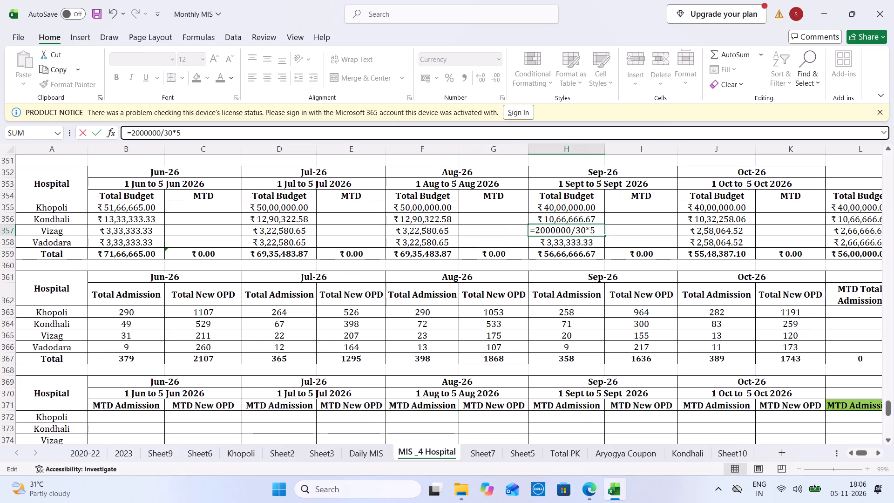
{"action": "key", "text": "Tab"}
Set the September Total Budget formulas to =8000000/30*5 for Kondhali in H356 and =1000000*5 for Khopoli in H355.
{"action": "key", "text": "Left"}
{"action": "key", "text": "Up"}
{"action": "left_click", "coordinate": [204, 132]}
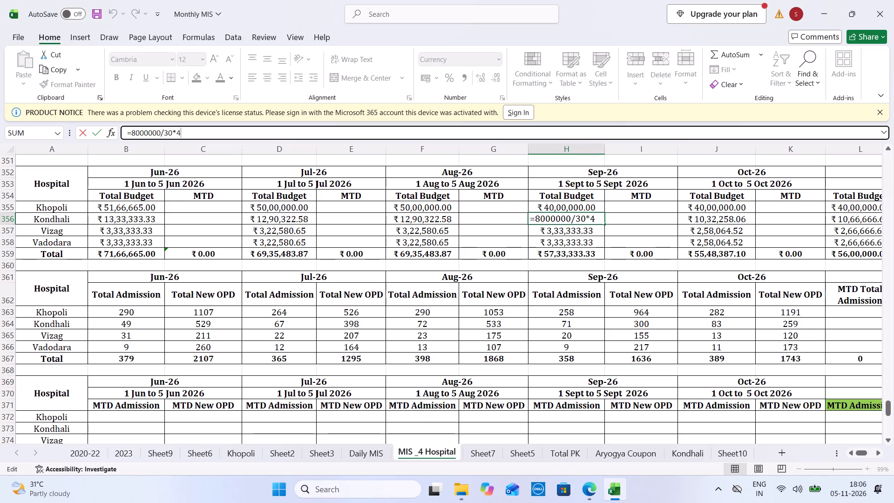
{"action": "key", "text": "BackSpace"}
{"action": "key", "text": "5"}
{"action": "key", "text": "Tab"}
{"action": "key", "text": "Left"}
{"action": "key", "text": "Up"}
{"action": "left_click", "coordinate": [204, 132]}
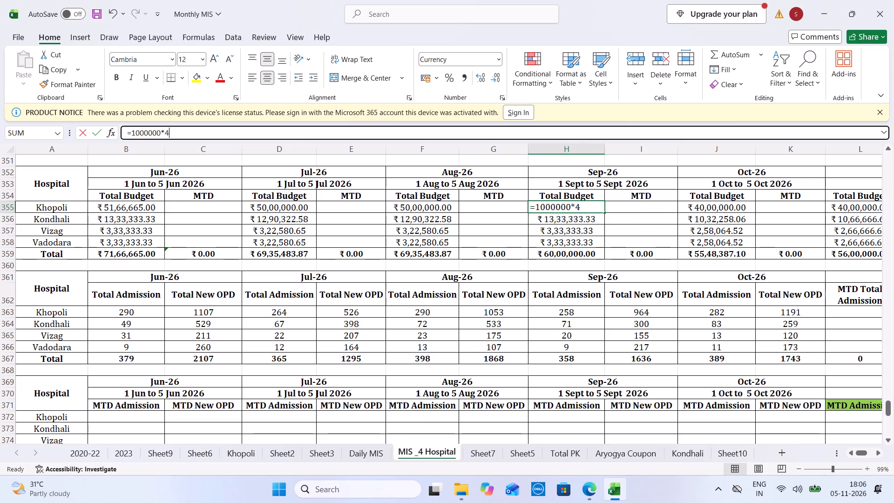
{"action": "key", "text": "BackSpace"}
{"action": "key", "text": "5"}
{"action": "key", "text": "Tab"}
Set the October Total Budget formulas to =1000000*5 for Khopoli in J355 and =8000000/31*5 for Kondhali in J356.
{"action": "key", "text": "Tab"}
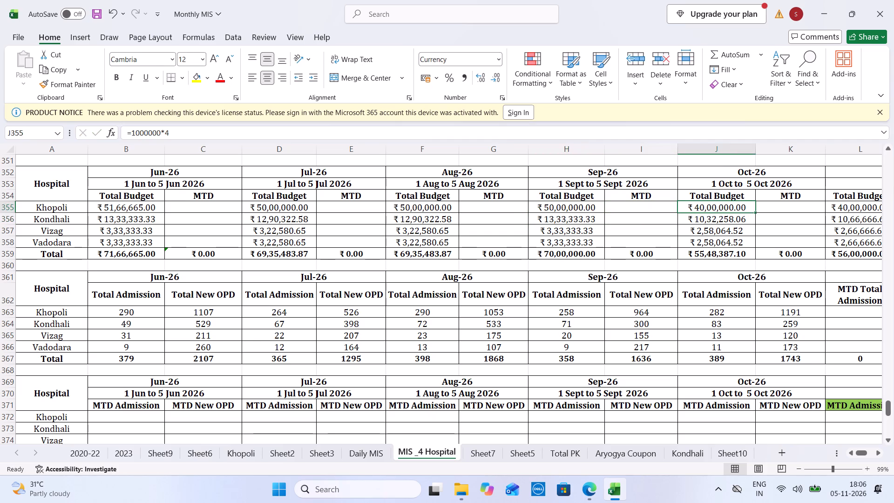
{"action": "left_click", "coordinate": [204, 132]}
{"action": "key", "text": "BackSpace"}
{"action": "key", "text": "5"}
{"action": "key", "text": "Tab"}
{"action": "key", "text": "Down"}
{"action": "key", "text": "Left"}
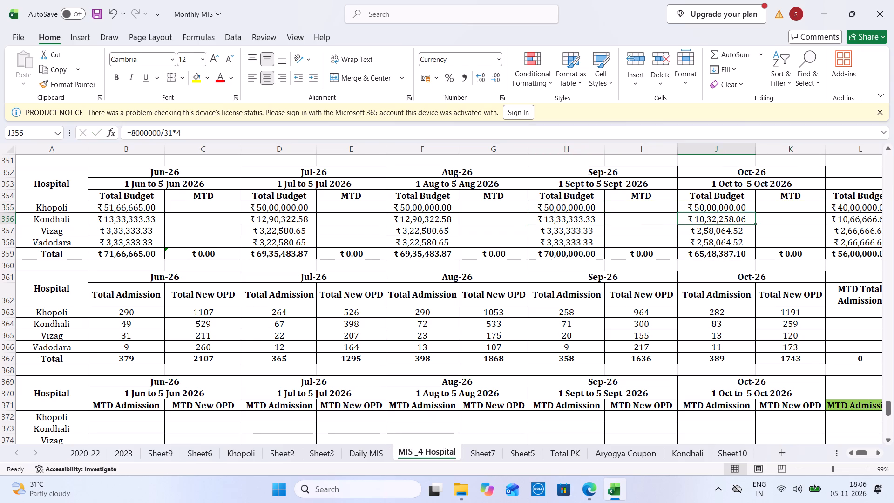
{"action": "left_click", "coordinate": [204, 132]}
{"action": "key", "text": "BackSpace"}
{"action": "key", "text": "5"}
{"action": "key", "text": "Tab"}
Set the October Total Budget formulas to =2000000/31*5 for Vizag in J357 and Vadodara in J358.
{"action": "key", "text": "Down"}
{"action": "key", "text": "Left"}
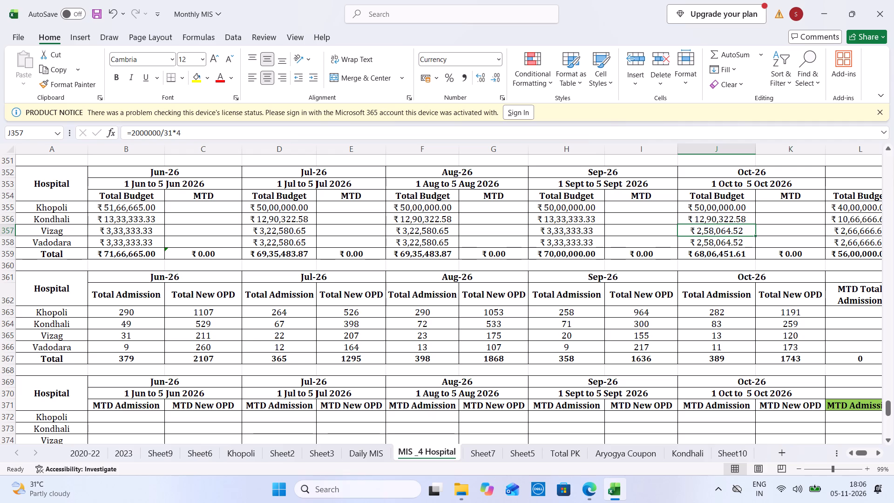
{"action": "left_click", "coordinate": [204, 132]}
{"action": "key", "text": "BackSpace"}
{"action": "key", "text": "5"}
{"action": "key", "text": "Tab"}
{"action": "key", "text": "Down"}
{"action": "key", "text": "Left"}
{"action": "left_click", "coordinate": [204, 132]}
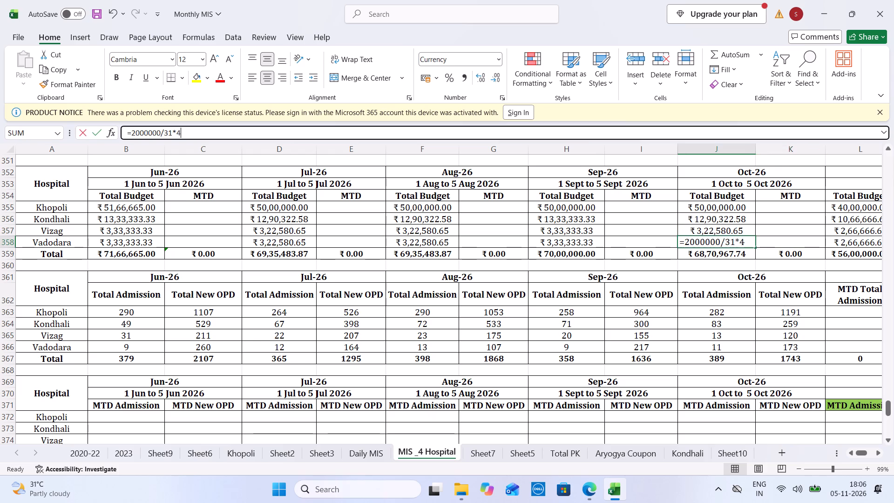
{"action": "key", "text": "BackSpace"}
{"action": "key", "text": "5"}
{"action": "key", "text": "Tab"}
Set the November Total Budget formulas to =2000000/30*5 for Vadodara in L358 and Vizag in L357.
{"action": "key", "text": "Tab"}
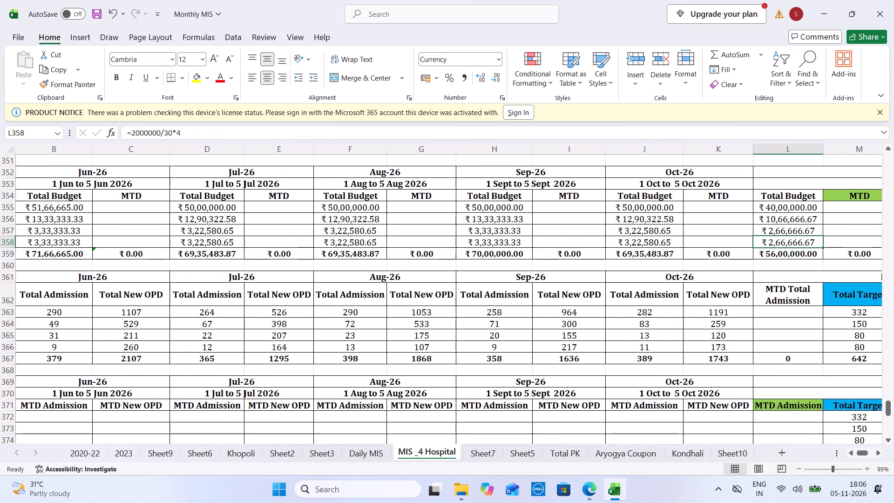
{"action": "left_click", "coordinate": [204, 132]}
{"action": "key", "text": "BackSpace"}
{"action": "key", "text": "5"}
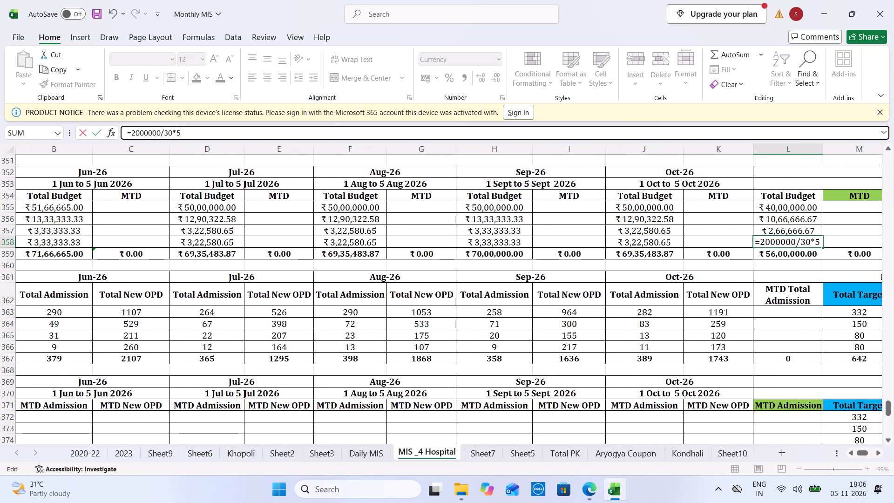
{"action": "key", "text": "Tab"}
{"action": "key", "text": "Left"}
{"action": "key", "text": "Up"}
{"action": "left_click", "coordinate": [204, 132]}
{"action": "key", "text": "BackSpace"}
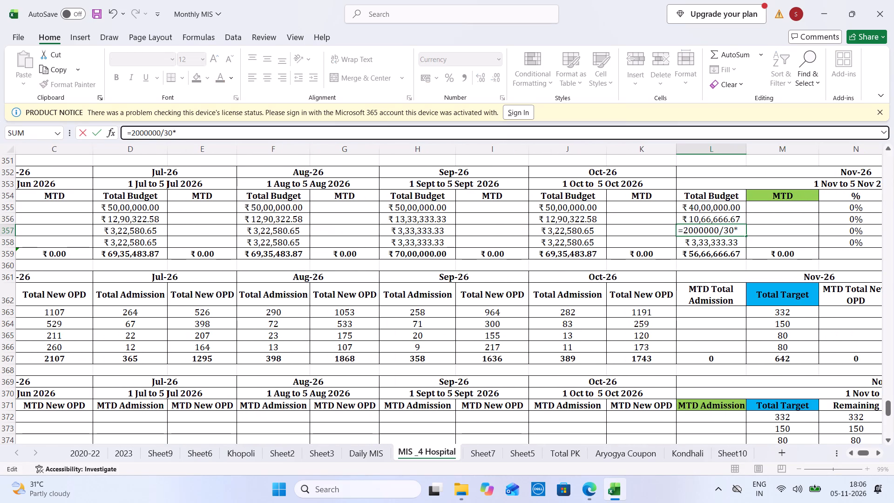
{"action": "key", "text": "5"}
{"action": "key", "text": "Tab"}
Set the November Total Budget formulas to =8000000/30*5 for Kondhali in L356 and =1000000*5 for Khopoli in L355.
{"action": "key", "text": "Left"}
{"action": "key", "text": "Up"}
{"action": "left_click", "coordinate": [204, 132]}
{"action": "key", "text": "BackSpace"}
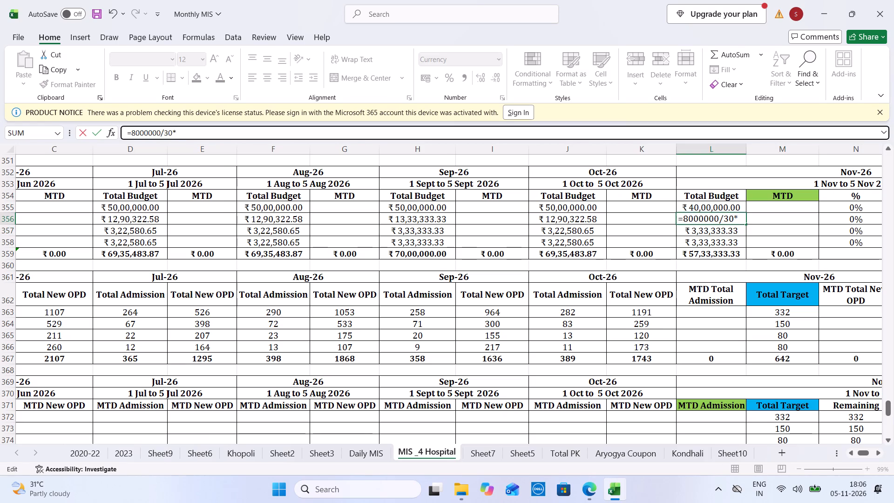
{"action": "key", "text": "5"}
{"action": "key", "text": "Tab"}
{"action": "key", "text": "Left"}
{"action": "key", "text": "Up"}
{"action": "left_click", "coordinate": [204, 132]}
{"action": "key", "text": "BackSpace"}
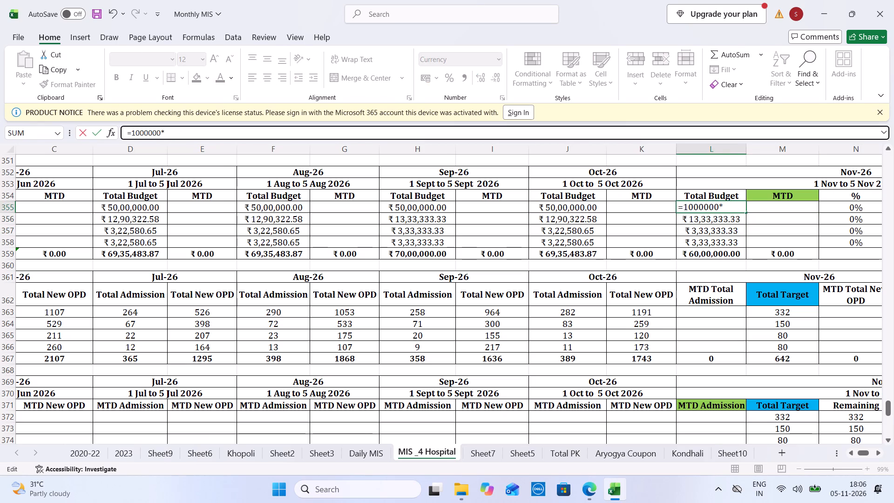
{"action": "key", "text": "5"}
{"action": "key", "text": "Tab"}
Clear the Nov-26 Total Collection values of the four hospitals in G346:G349.
{"action": "key", "text": "Left"}
{"action": "key", "text": "Left"}
{"action": "key", "text": "Left"}
{"action": "key", "text": "Left"}
{"action": "key", "text": "Left"}
{"action": "key", "text": "Left"}
{"action": "key", "text": "Left"}
{"action": "key", "text": "Left"}
{"action": "key", "text": "Left"}
{"action": "key", "text": "Left"}
{"action": "key", "text": "Left"}
{"action": "key", "text": "Left"}
{"action": "key", "text": "Left"}
{"action": "key", "text": "Left"}
{"action": "key", "text": "Left"}
{"action": "key", "text": "Left"}
{"action": "key", "text": "Left"}
{"action": "key", "text": "Left"}
{"action": "key", "text": "Left"}
{"action": "key", "text": "Left"}
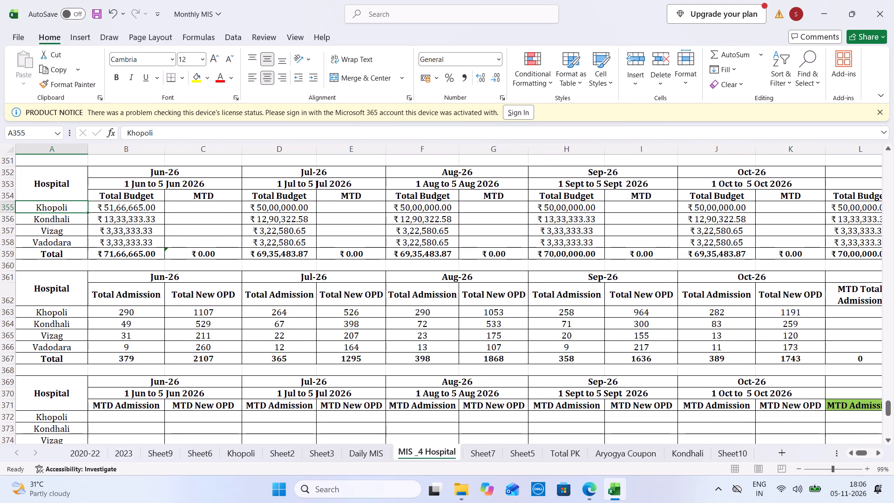
{"action": "key", "text": "Up"}
{"action": "key", "text": "Up"}
{"action": "key", "text": "Up"}
{"action": "key", "text": "Up"}
{"action": "key", "text": "Up"}
{"action": "key", "text": "Up"}
{"action": "key", "text": "Up"}
{"action": "key", "text": "Up"}
{"action": "key", "text": "Up"}
{"action": "key", "text": "Up"}
{"action": "key", "text": "Up"}
{"action": "key", "text": "Up"}
{"action": "key", "text": "Up"}
{"action": "key", "text": "Up"}
{"action": "key", "text": "Up"}
{"action": "key", "text": "Up"}
{"action": "key", "text": "Up"}
{"action": "key", "text": "Up"}
{"action": "key", "text": "Up"}
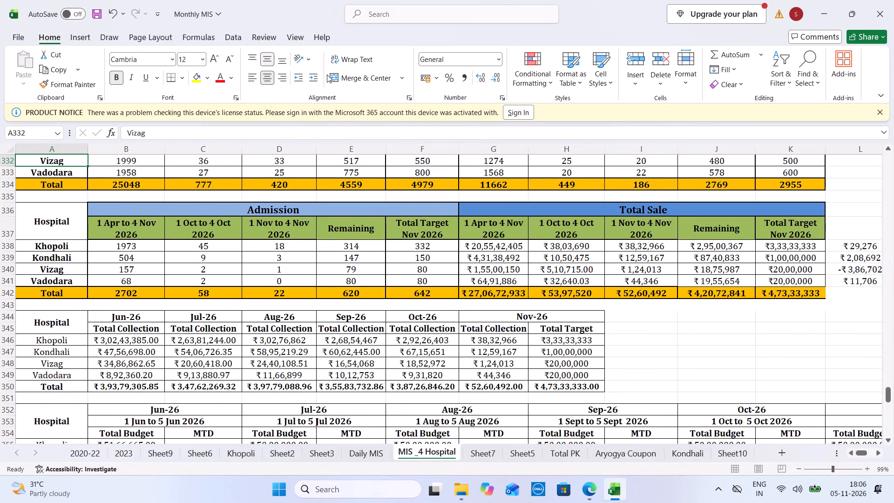
{"action": "left_click_drag", "start_coordinate": [473, 338], "coordinate": [478, 371]}
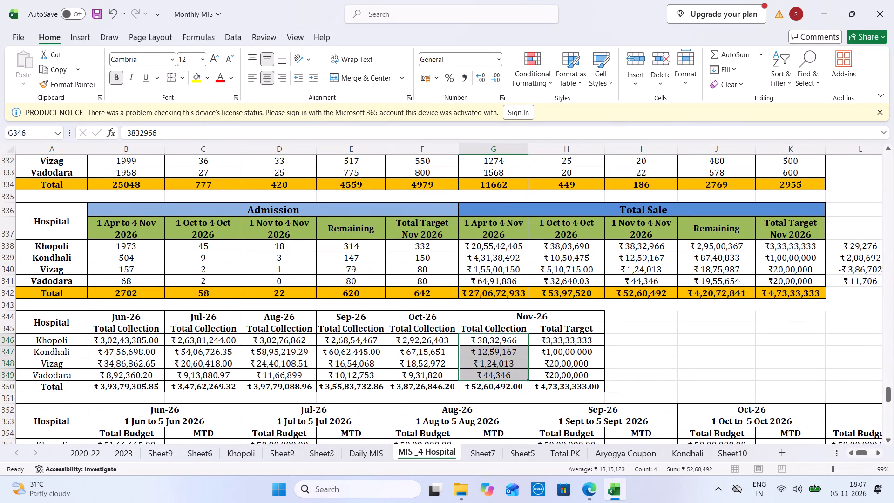
{"action": "right_click", "coordinate": [478, 371]}
{"action": "left_click", "coordinate": [570, 171]}
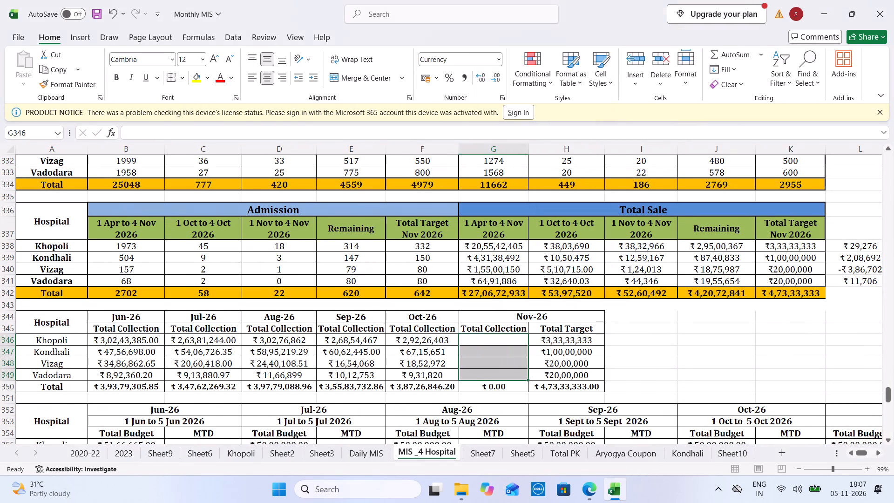
Clear the four hospitals' October Total Sale values in H338:H341.
{"action": "left_click_drag", "start_coordinate": [585, 247], "coordinate": [583, 283]}
{"action": "right_click", "coordinate": [583, 283]}
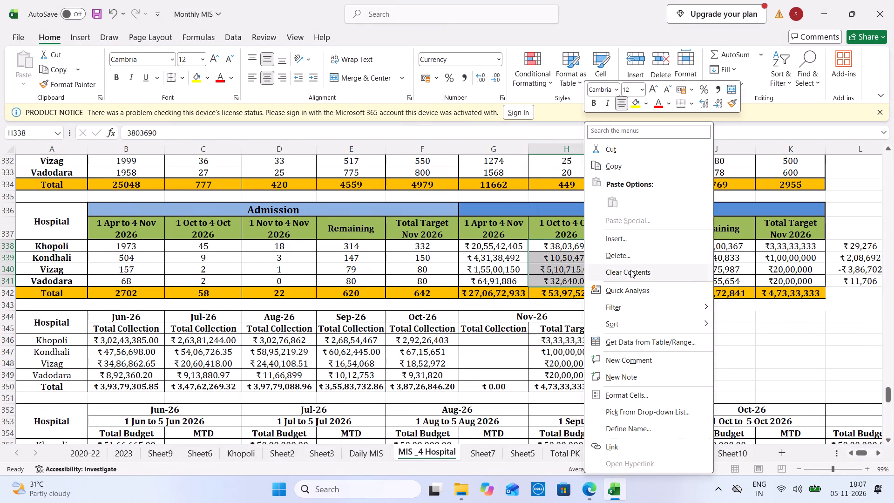
{"action": "left_click", "coordinate": [631, 271]}
Change the first Total Sale date header, G337, to 1 Apr to 5 Nov 2026.
{"action": "triple_click", "coordinate": [501, 224]}
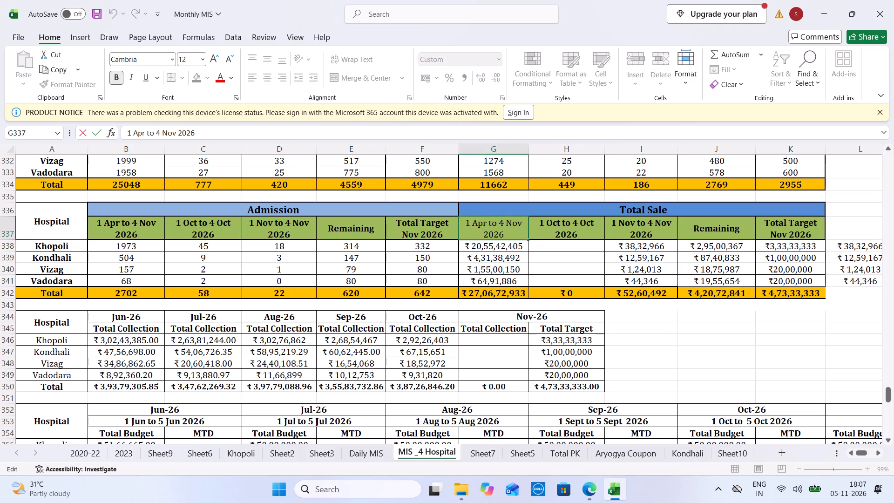
{"action": "left_click", "coordinate": [501, 224]}
{"action": "key", "text": "5"}
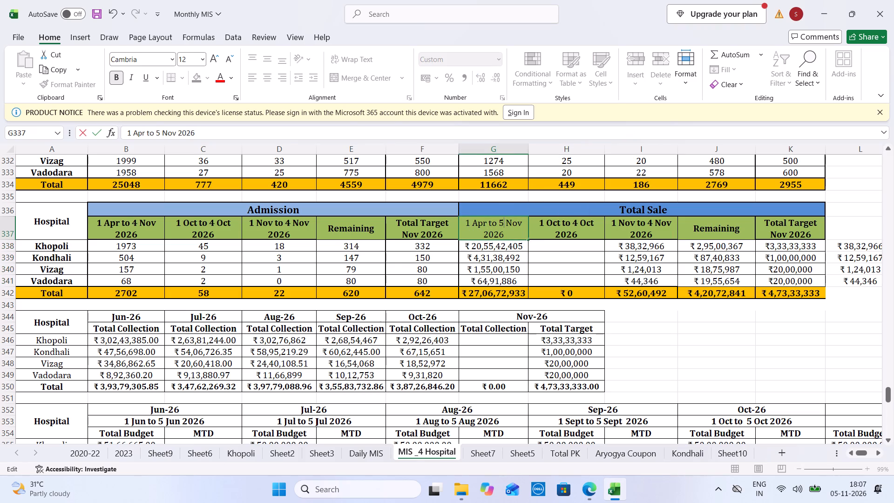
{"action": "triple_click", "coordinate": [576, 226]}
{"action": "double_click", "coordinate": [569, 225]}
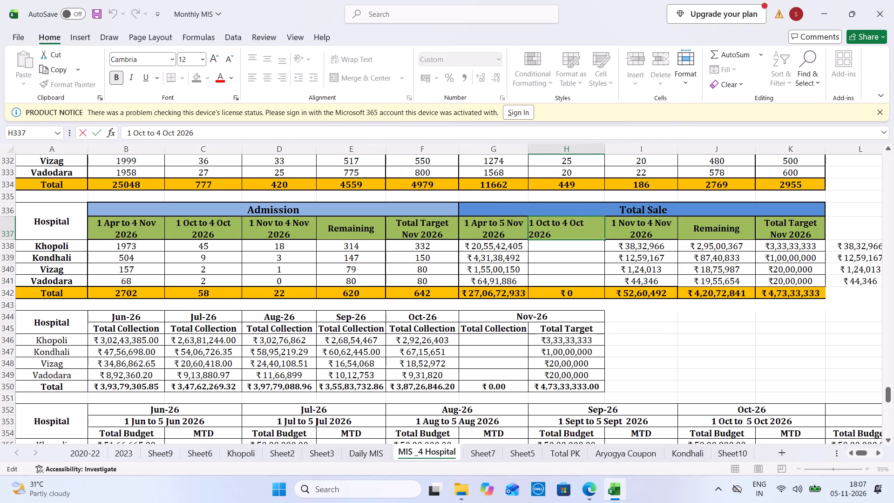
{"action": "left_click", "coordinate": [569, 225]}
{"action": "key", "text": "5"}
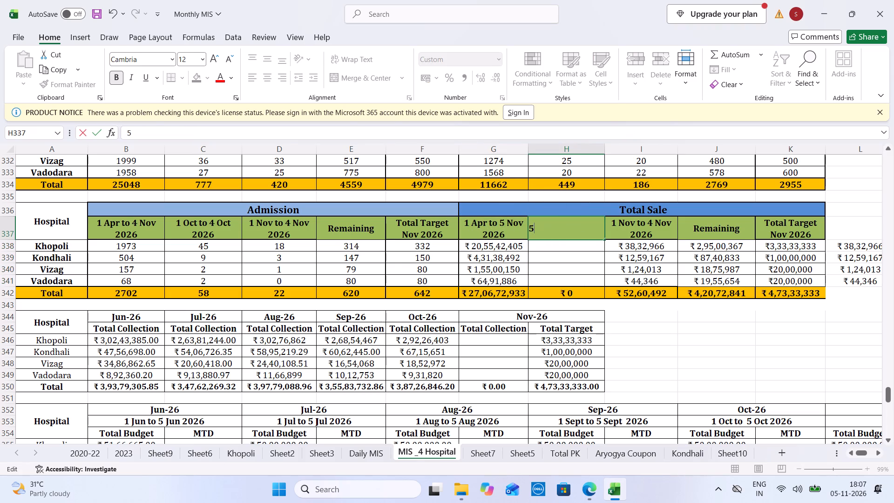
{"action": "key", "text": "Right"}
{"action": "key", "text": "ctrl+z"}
Change the Total Sale date headers to 1 Oct to 5 Oct 2026 in H337 and 1 Nov to 5 Nov 2026 in I337.
{"action": "double_click", "coordinate": [569, 225]}
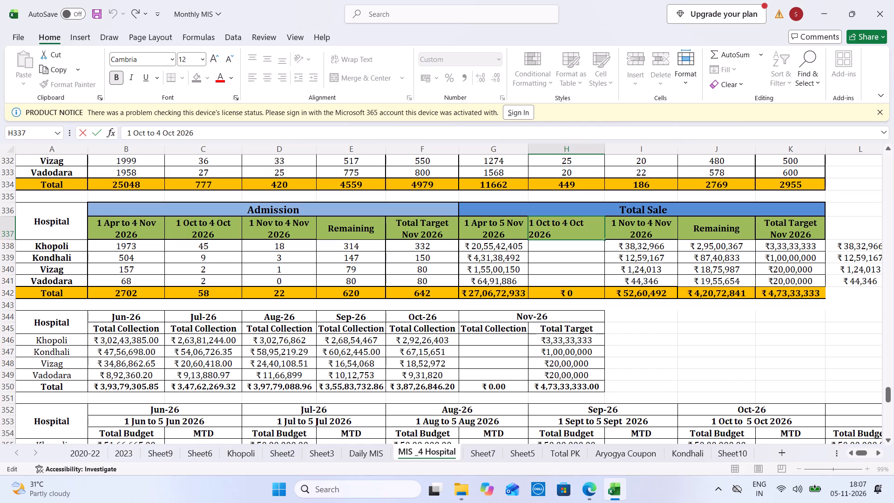
{"action": "key", "text": "5"}
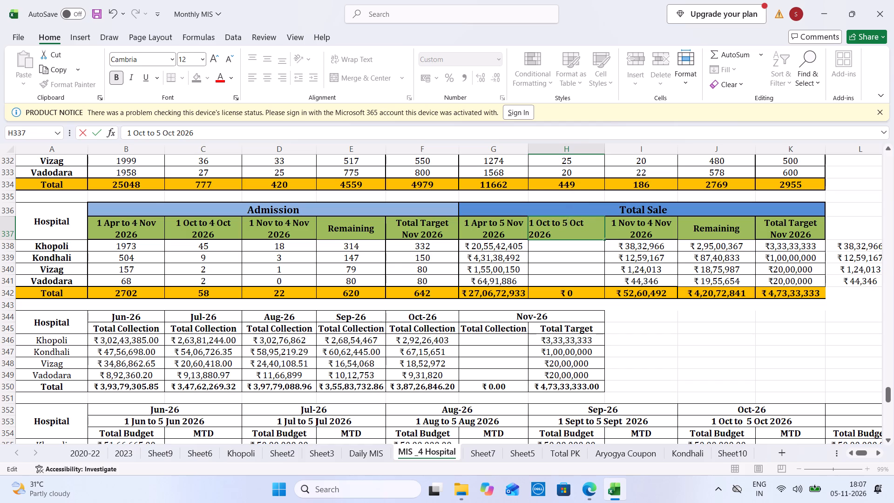
{"action": "triple_click", "coordinate": [649, 225]}
{"action": "double_click", "coordinate": [645, 225]}
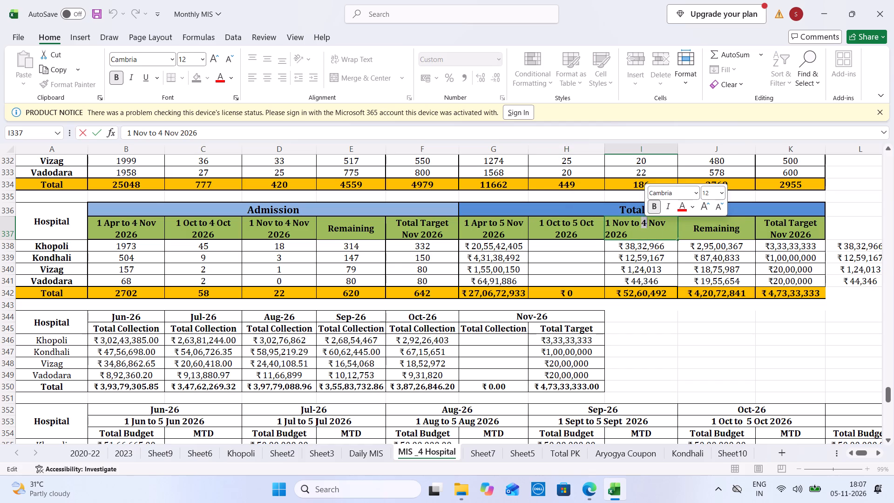
{"action": "key", "text": "4"}
{"action": "key", "text": "BackSpace"}
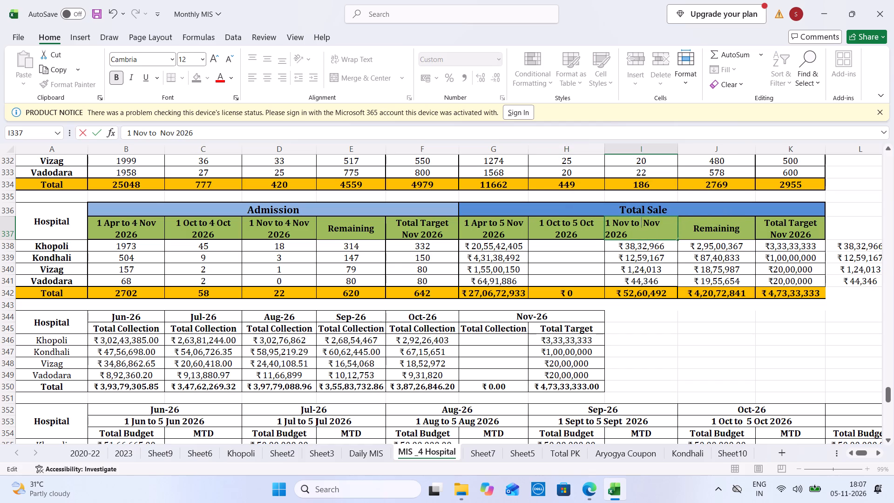
{"action": "key", "text": "6"}
{"action": "key", "text": "BackSpace"}
{"action": "key", "text": "5"}
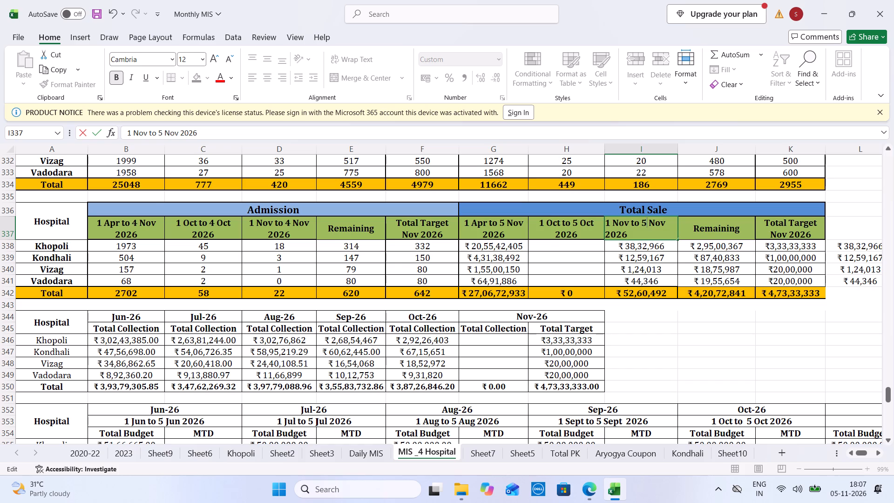
Copy the three Total Sale date headers in G337:I337 over the Admission date headers starting at B337.
{"action": "left_click", "coordinate": [513, 224]}
{"action": "left_click_drag", "start_coordinate": [505, 224], "coordinate": [643, 227]}
{"action": "key", "text": "ctrl+c"}
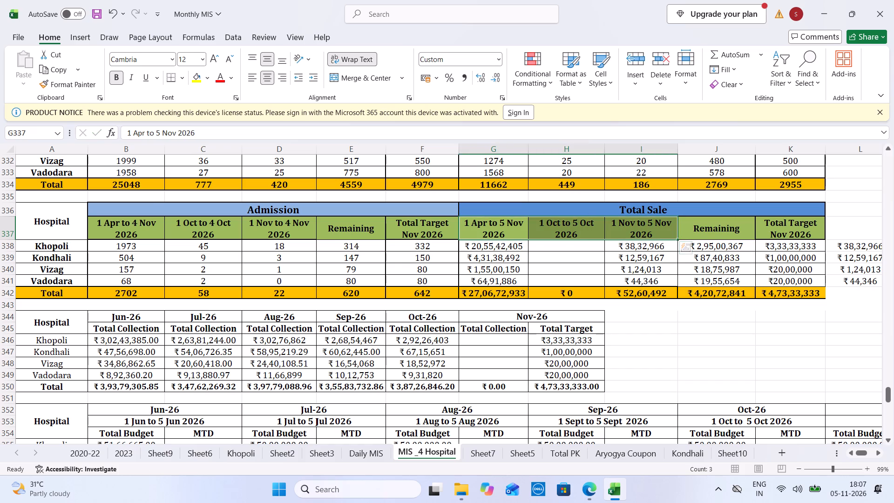
{"action": "left_click", "coordinate": [137, 220]}
{"action": "key", "text": "ctrl+v"}
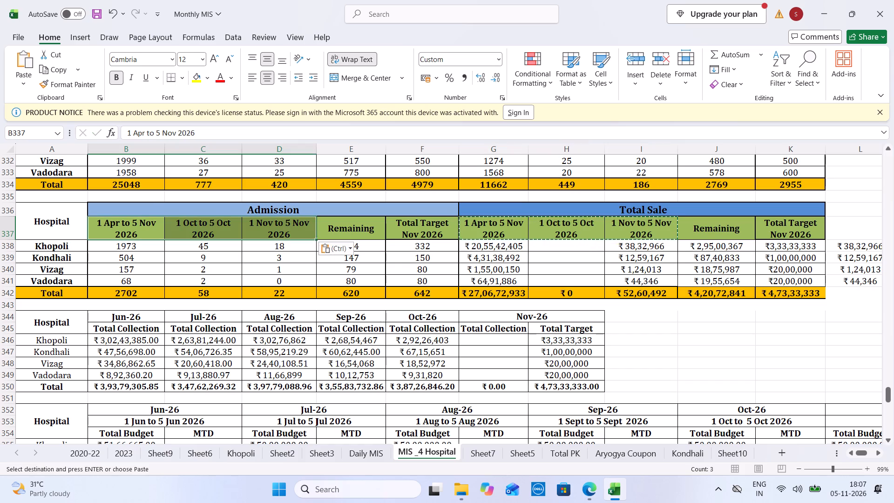
Paste the copied date headers over the Total Visit headers starting at B329 and the New Patients headers starting at G329.
{"action": "key", "text": "Up"}
{"action": "key", "text": "Up"}
{"action": "key", "text": "Up"}
{"action": "key", "text": "Up"}
{"action": "key", "text": "Up"}
{"action": "key", "text": "Up"}
{"action": "key", "text": "Up"}
{"action": "key", "text": "Up"}
{"action": "key", "text": "Up"}
{"action": "key", "text": "Up"}
{"action": "key", "text": "Down"}
{"action": "key", "text": "Down"}
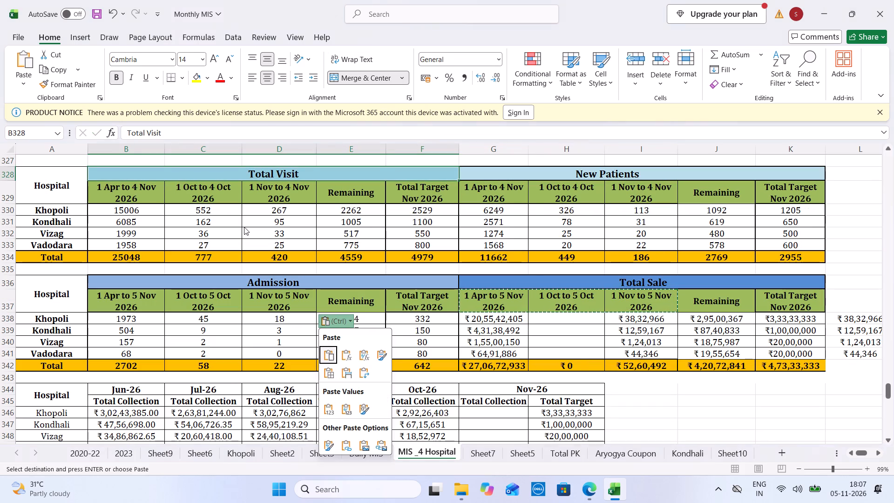
{"action": "left_click", "coordinate": [133, 188]}
{"action": "left_click", "coordinate": [133, 188]}
{"action": "key", "text": "ctrl+v"}
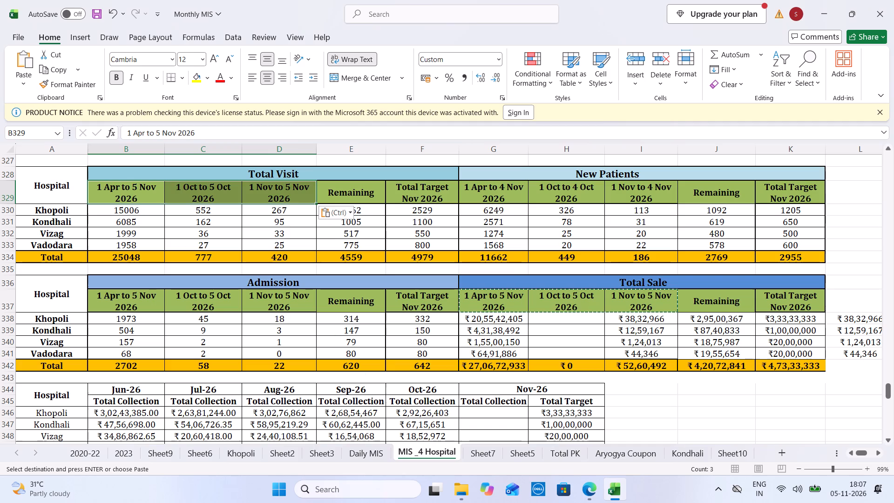
{"action": "left_click", "coordinate": [512, 190]}
{"action": "key", "text": "ctrl+v"}
Clear the four hospitals' October New Patients values in H330:H333.
{"action": "left_click_drag", "start_coordinate": [573, 211], "coordinate": [571, 238]}
{"action": "left_click_drag", "start_coordinate": [565, 247], "coordinate": [581, 212]}
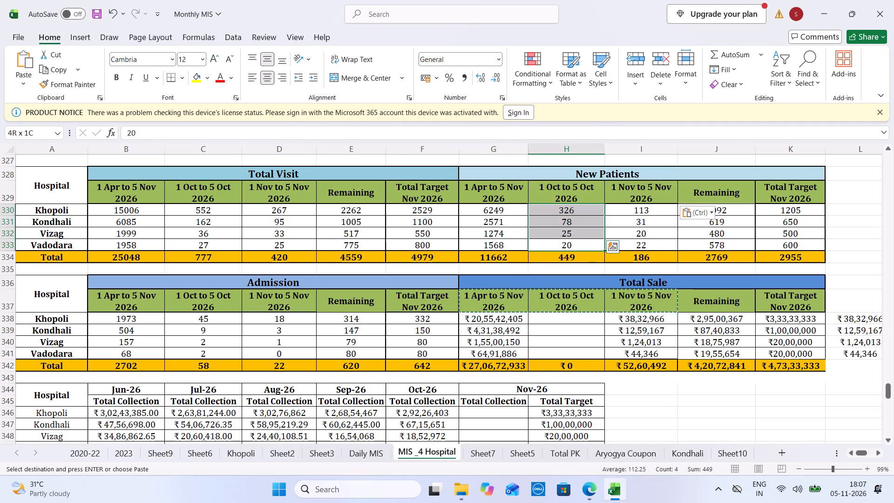
{"action": "left_click_drag", "start_coordinate": [581, 212], "coordinate": [581, 211]}
{"action": "right_click", "coordinate": [581, 211]}
{"action": "left_click", "coordinate": [612, 275]}
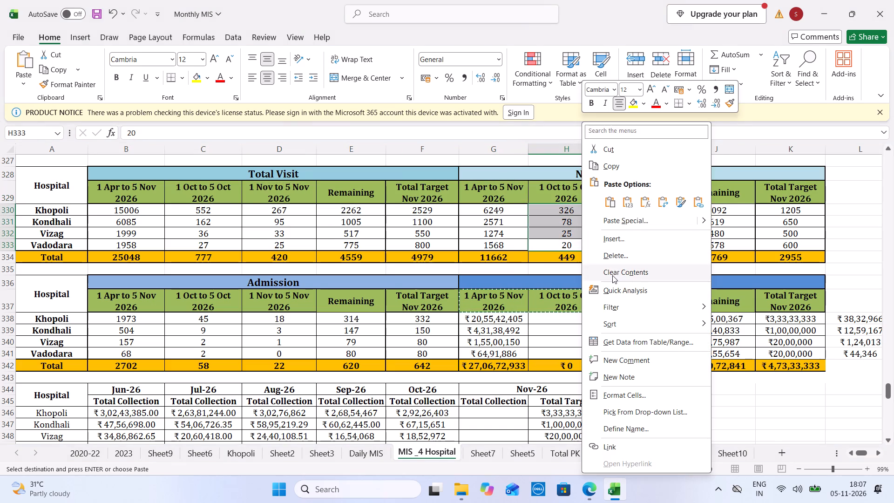
Select the four hospitals' October Total Visit values in C330:C333.
{"action": "left_click_drag", "start_coordinate": [190, 209], "coordinate": [210, 251]}
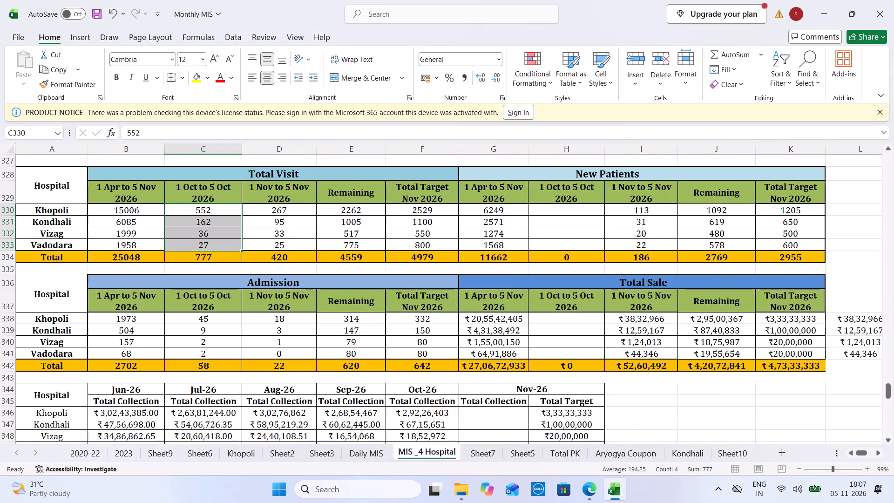
Clear the contents of the four hospitals' October Total Visit cells in C330:C333.
{"action": "right_click", "coordinate": [217, 236]}
{"action": "left_click", "coordinate": [266, 279]}
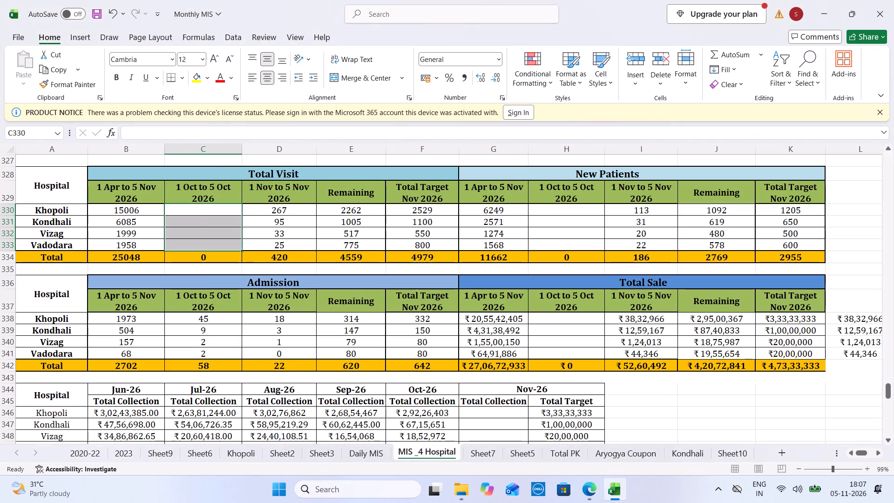
Clear the four hospitals' October Admission values in C338:C341.
{"action": "left_click_drag", "start_coordinate": [218, 323], "coordinate": [216, 351]}
{"action": "right_click", "coordinate": [216, 351]}
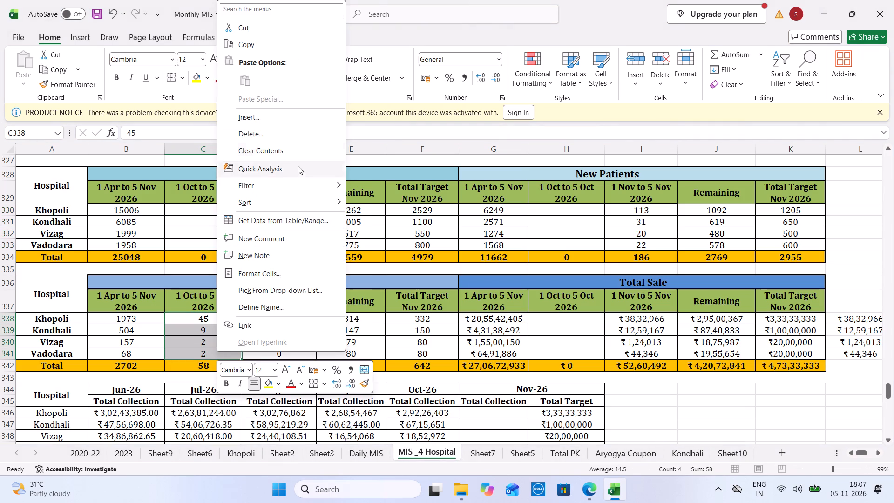
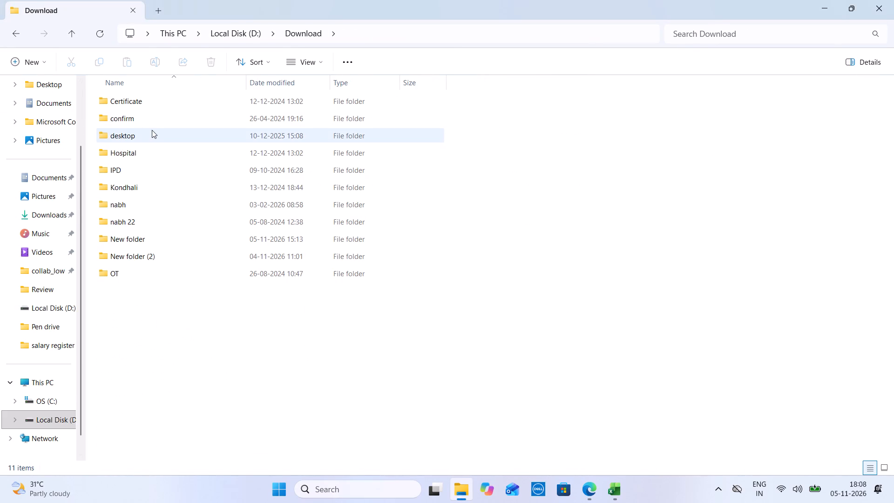
Open the OPD Sheet Vadodara workbook from the desktop folder inside Download on Local Disk (D:).
{"action": "double_click", "coordinate": [152, 130]}
{"action": "double_click", "coordinate": [137, 254]}
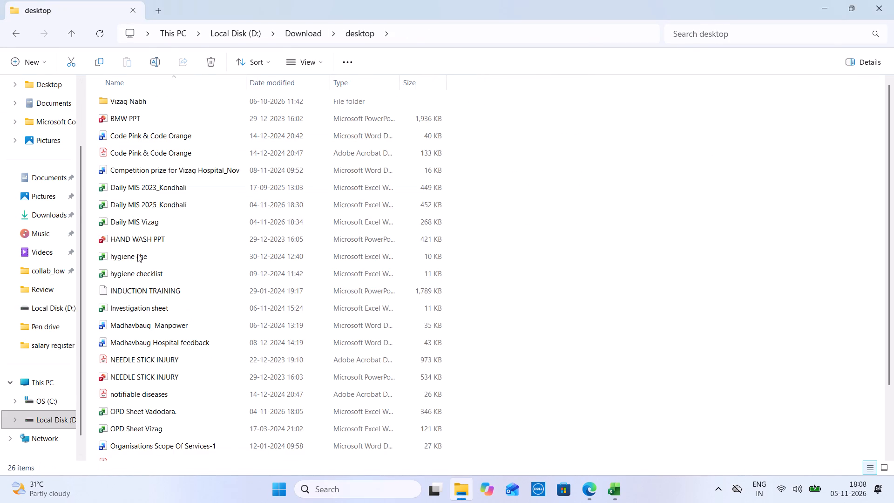
{"action": "double_click", "coordinate": [166, 411]}
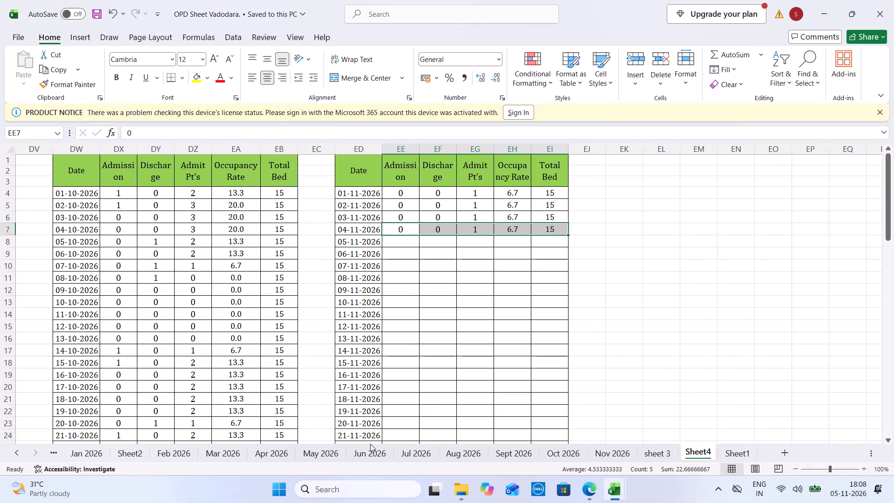
Check the New OPD values for 01-06-2026 to 05-06-2026 on the Jun 2026 sheet and return to the Monthly MIS workbook.
{"action": "left_click", "coordinate": [383, 458]}
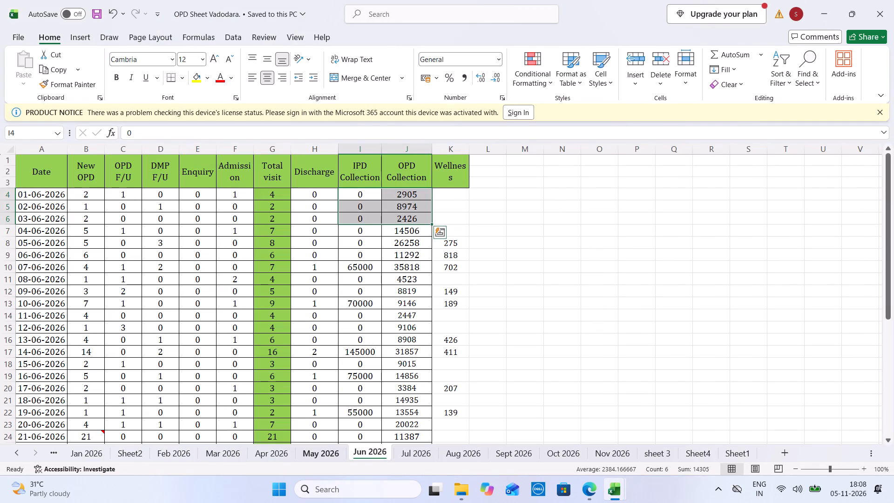
{"action": "left_click_drag", "start_coordinate": [83, 189], "coordinate": [82, 249]}
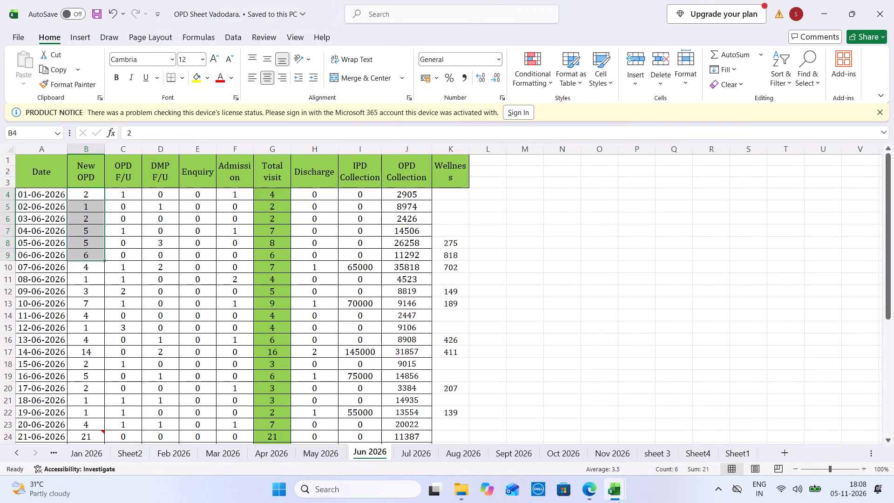
{"action": "left_click_drag", "start_coordinate": [87, 242], "coordinate": [86, 197]}
{"action": "key", "text": "ctrl+Tab"}
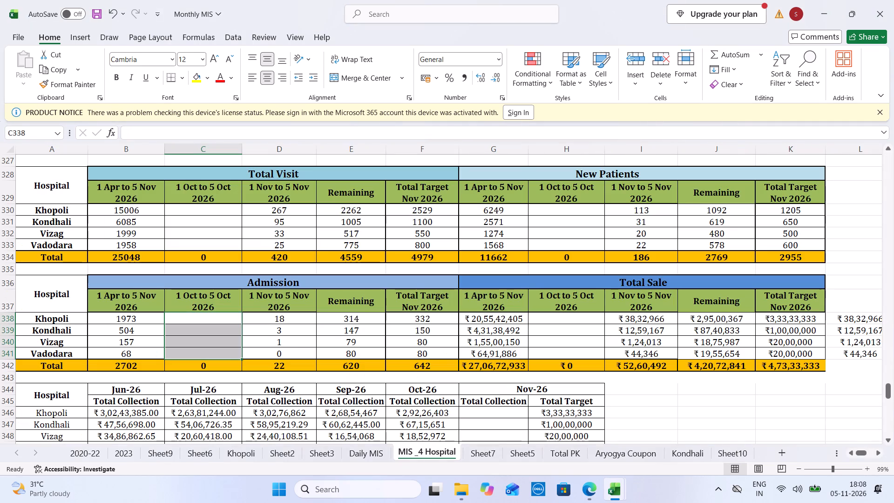
Enter Vadodara's 1–5 June figures from its OPD sheet: MTD New OPD 15 in C375 and MTD Admission 2 in B375.
{"action": "key", "text": "Down"}
{"action": "key", "text": "Down"}
{"action": "key", "text": "Down"}
{"action": "key", "text": "Down"}
{"action": "key", "text": "Down"}
{"action": "key", "text": "Down"}
{"action": "key", "text": "Down"}
{"action": "key", "text": "Down"}
{"action": "key", "text": "Down"}
{"action": "key", "text": "Down"}
{"action": "key", "text": "Down"}
{"action": "key", "text": "Down"}
{"action": "key", "text": "Down"}
{"action": "key", "text": "Down"}
{"action": "key", "text": "Down"}
{"action": "key", "text": "Down"}
{"action": "key", "text": "Down"}
{"action": "key", "text": "Down"}
{"action": "key", "text": "Down"}
{"action": "key", "text": "Down"}
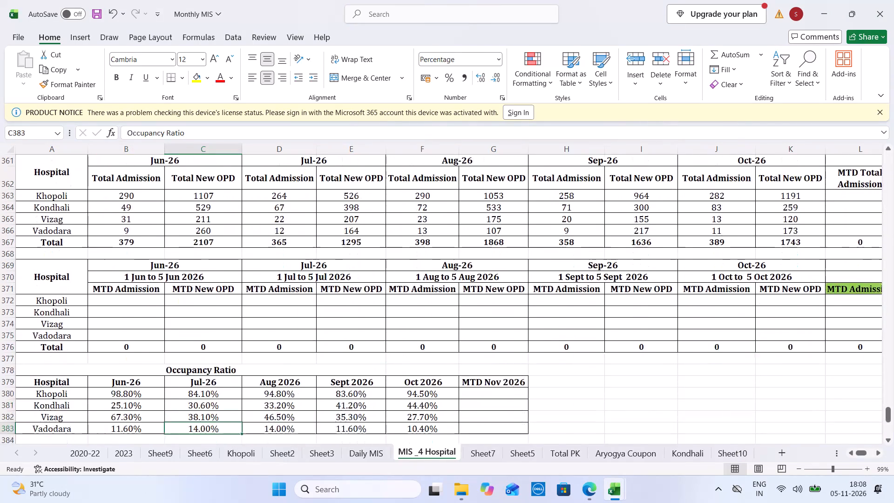
{"action": "key", "text": "Up"}
{"action": "key", "text": "Up"}
{"action": "key", "text": "Up"}
{"action": "key", "text": "Up"}
{"action": "key", "text": "Up"}
{"action": "key", "text": "Up"}
{"action": "key", "text": "Up"}
{"action": "key", "text": "Up"}
{"action": "key", "text": "Up"}
{"action": "key", "text": "Up"}
{"action": "key", "text": "Up"}
{"action": "key", "text": "Up"}
{"action": "key", "text": "Up"}
{"action": "key", "text": "Up"}
{"action": "key", "text": "Up"}
{"action": "key", "text": "Up"}
{"action": "key", "text": "Up"}
{"action": "key", "text": "Up"}
{"action": "key", "text": "Up"}
{"action": "key", "text": "Up"}
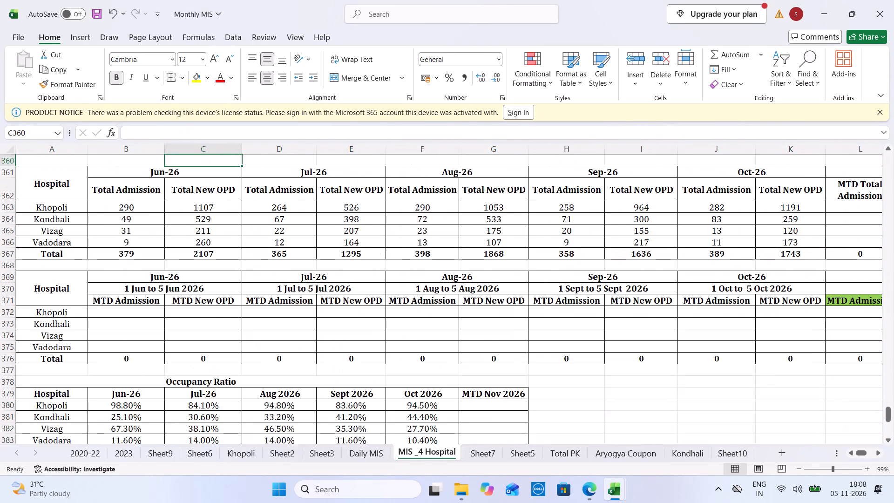
{"action": "key", "text": "Up"}
{"action": "key", "text": "Up"}
{"action": "key", "text": "Up"}
{"action": "key", "text": "Up"}
{"action": "left_click", "coordinate": [210, 395]}
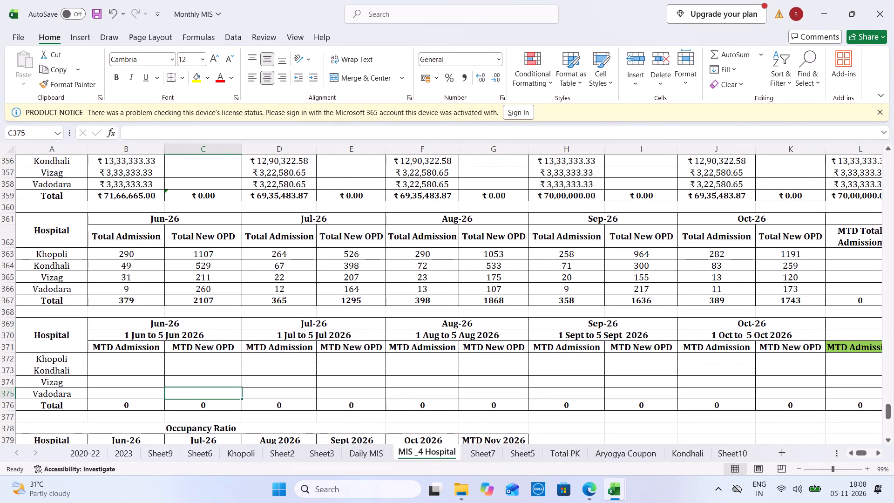
{"action": "type", "text": "15"}
{"action": "key", "text": "ctrl+Tab"}
{"action": "left_click", "coordinate": [240, 240]}
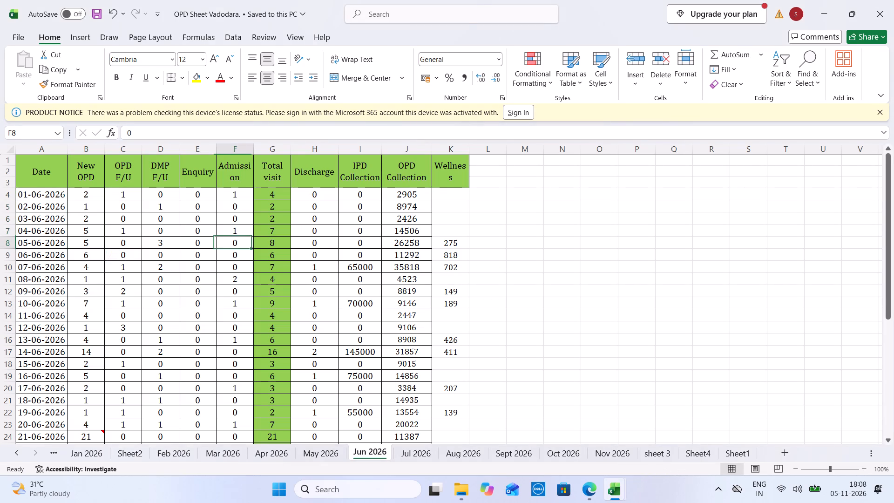
{"action": "key", "text": "ctrl+Tab"}
{"action": "key", "text": "Left"}
{"action": "key", "text": "2"}
{"action": "key", "text": "ctrl+Tab"}
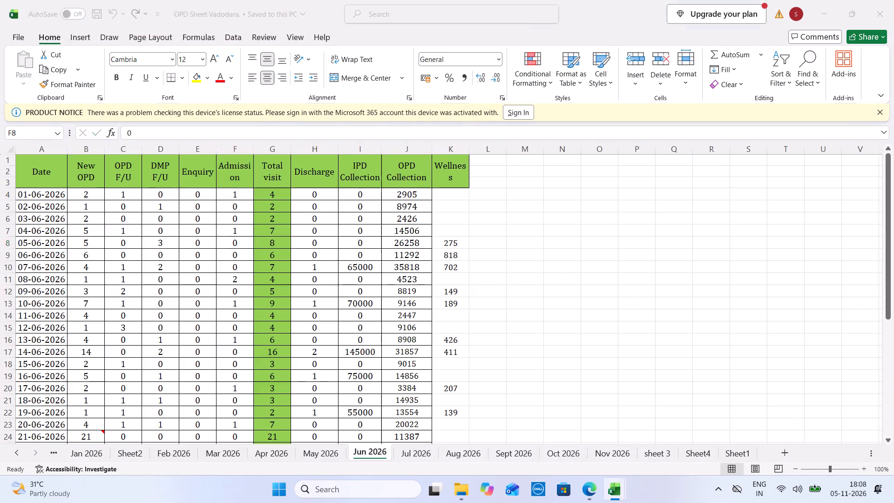
Sum Vadodara's IPD and OPD collections for 1–5 June 2026 and enter 55069 in C358 of the MIS _4 Hospital sheet.
{"action": "left_click_drag", "start_coordinate": [406, 238], "coordinate": [368, 188]}
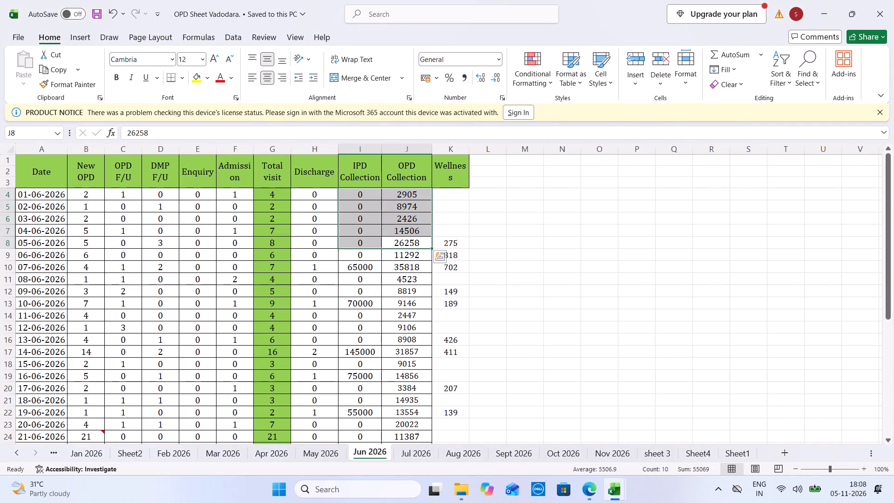
{"action": "key", "text": "ctrl+Tab"}
{"action": "left_click", "coordinate": [212, 184]}
{"action": "type", "text": "55069"}
{"action": "key", "text": "ctrl+Tab"}
Take Vadodara's 1–5 July figures from its Jul 2026 sheet and enter MTD New OPD 13 in E375 and MTD Admission 1 in D375.
{"action": "left_click", "coordinate": [418, 452]}
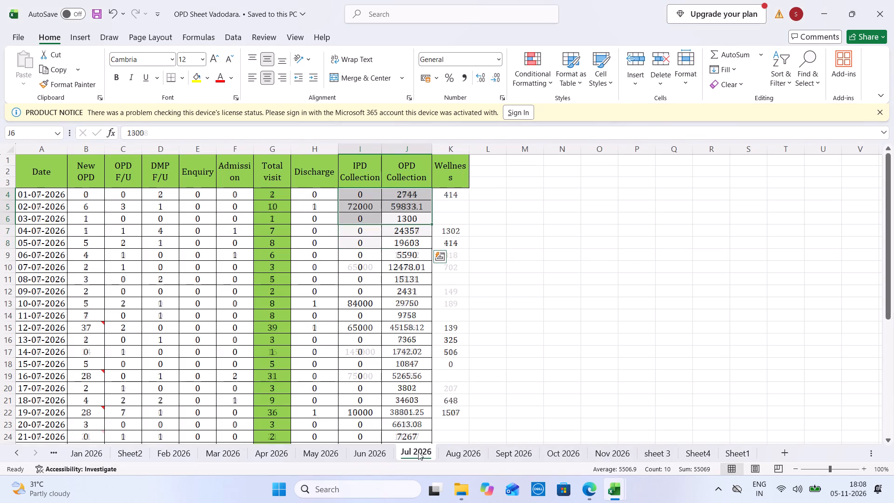
{"action": "left_click_drag", "start_coordinate": [90, 240], "coordinate": [89, 199]}
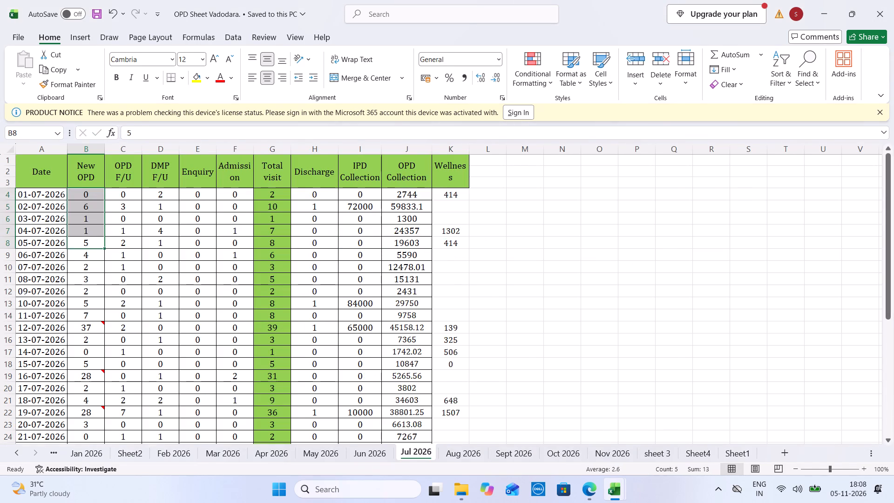
{"action": "key", "text": "ctrl+Tab"}
{"action": "left_click", "coordinate": [366, 386]}
{"action": "key", "text": "Down"}
{"action": "type", "text": "13"}
{"action": "key", "text": "ctrl+Tab"}
{"action": "key", "text": "ctrl+Tab"}
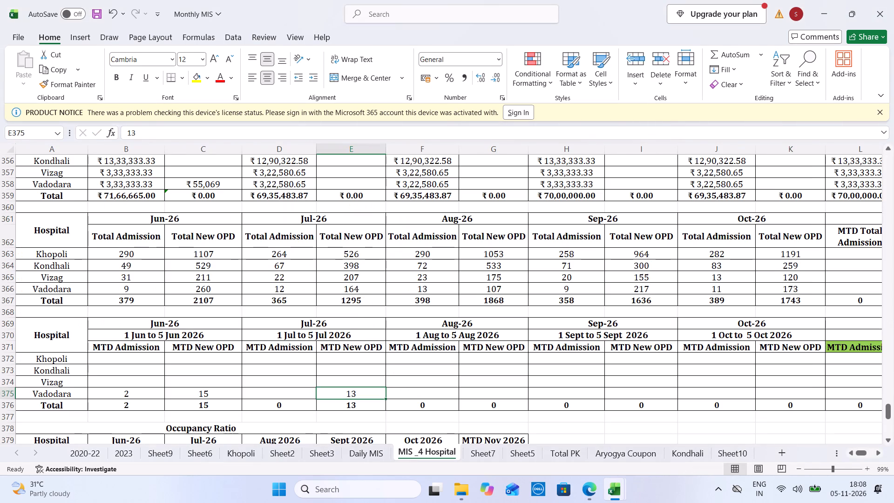
{"action": "left_click", "coordinate": [293, 387]}
{"action": "key", "text": "Down"}
{"action": "key", "text": "1"}
{"action": "key", "text": "ctrl+Tab"}
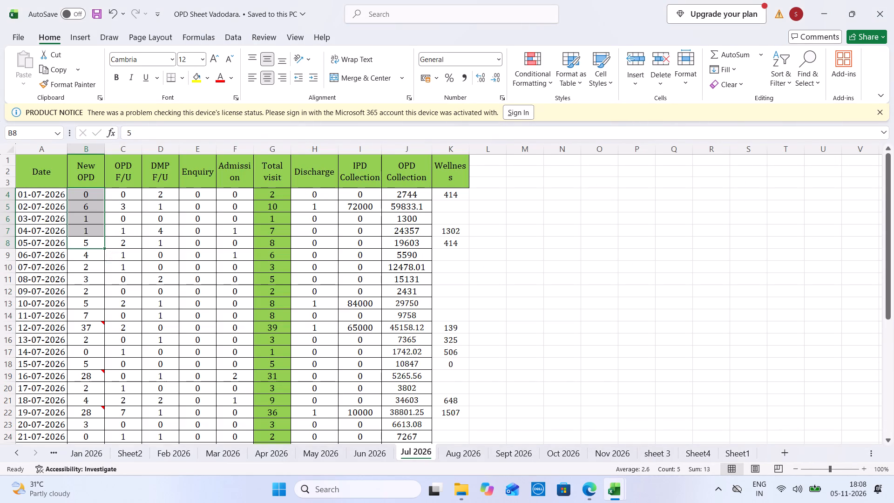
Sum Vadodara's IPD and OPD collections for 1–5 July 2026 and enter 179837.1 in E358 of the MIS sheet.
{"action": "left_click_drag", "start_coordinate": [417, 242], "coordinate": [361, 196]}
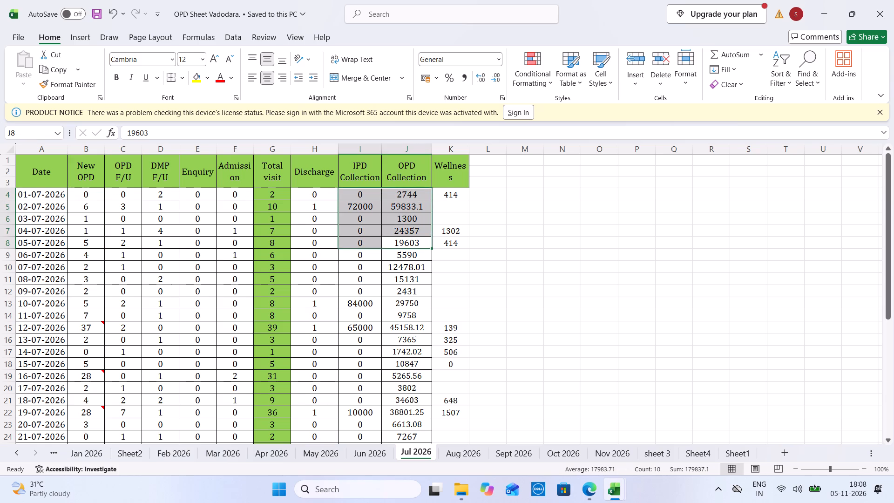
{"action": "key", "text": "ctrl+Tab"}
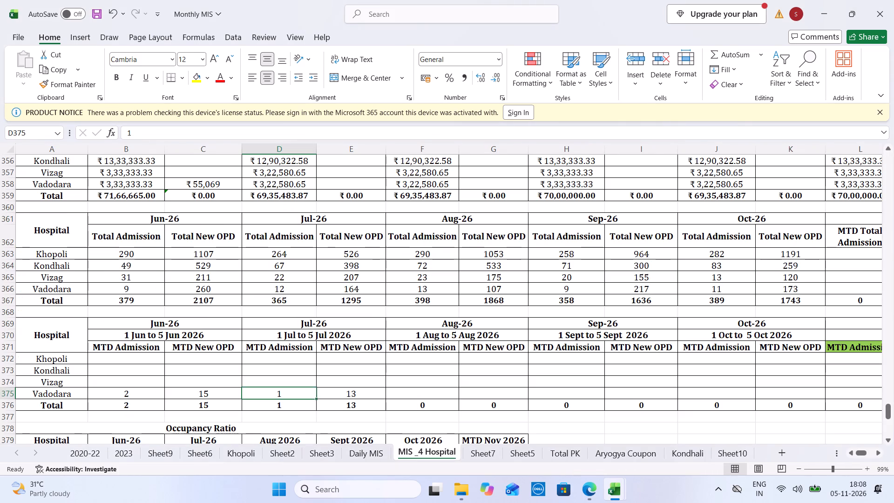
{"action": "left_click", "coordinate": [357, 185]}
{"action": "type", "text": "179837.1"}
{"action": "key", "text": "ctrl+Tab"}
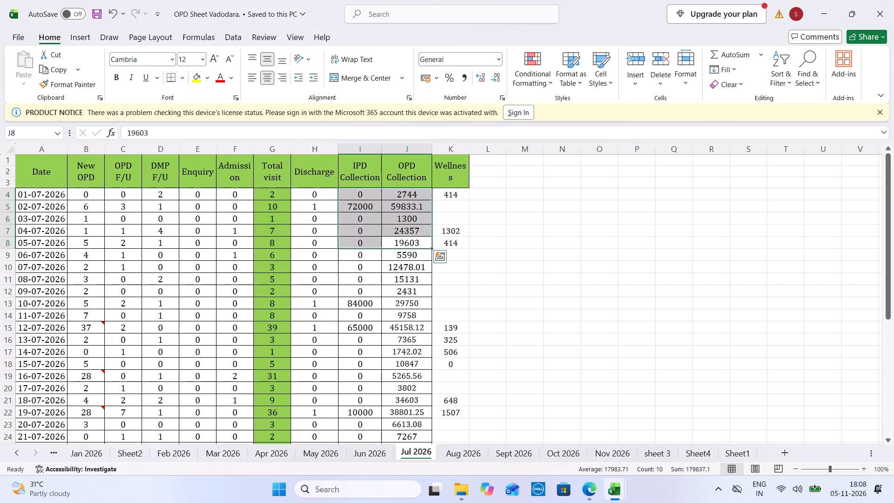
Take Vadodara's 1–5 August figures from its Aug 2026 sheet and enter MTD Admission 3 in F375 and MTD New OPD 9 in G375.
{"action": "left_click", "coordinate": [470, 452]}
{"action": "left_click_drag", "start_coordinate": [88, 196], "coordinate": [81, 254]}
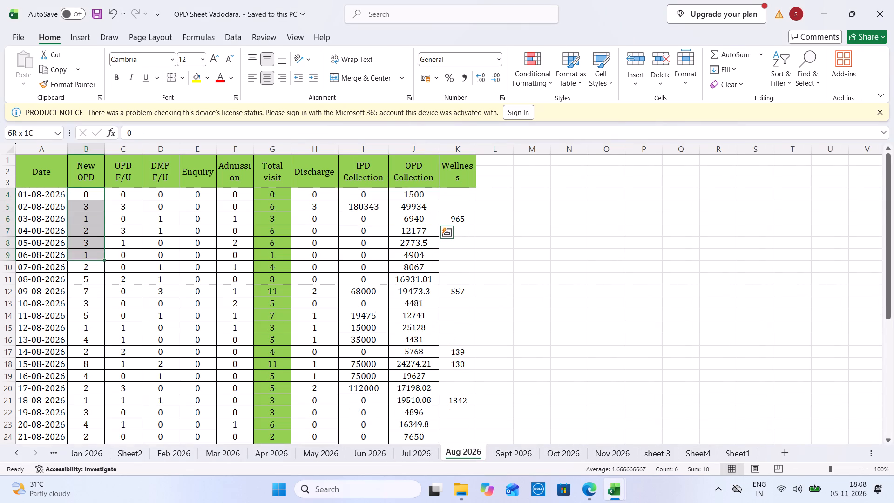
{"action": "left_click_drag", "start_coordinate": [81, 254], "coordinate": [88, 247]}
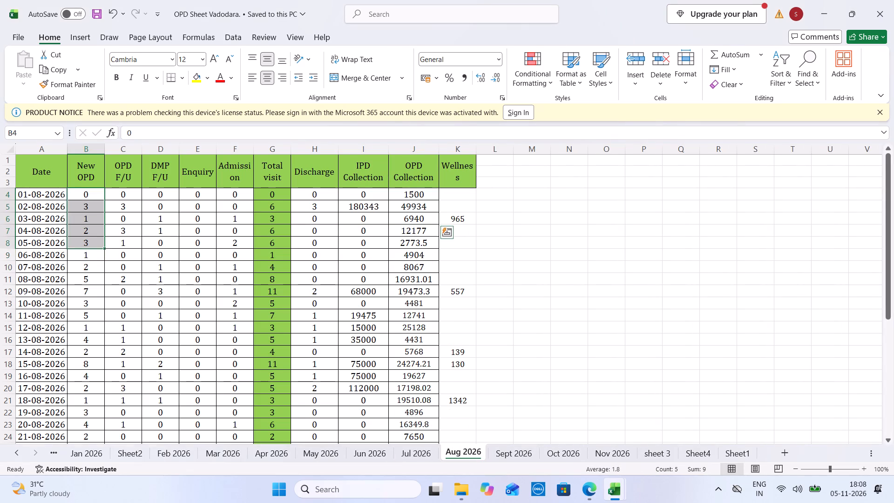
{"action": "key", "text": "ctrl+Tab"}
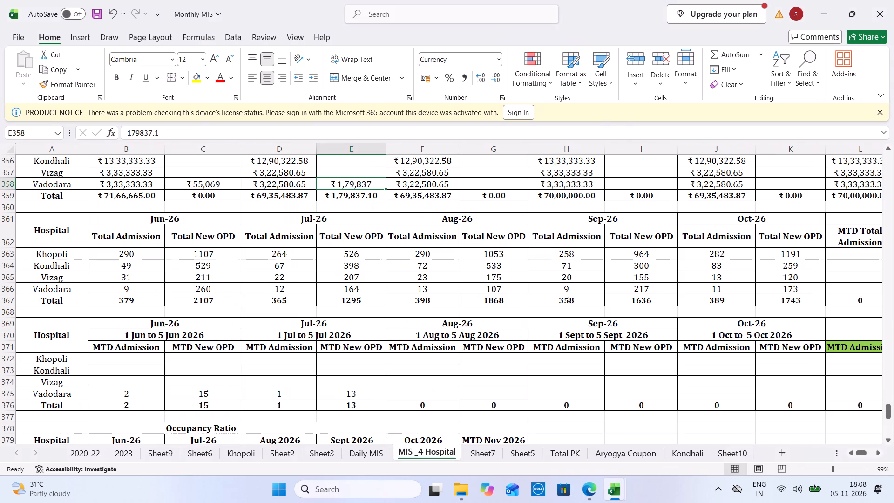
{"action": "left_click", "coordinate": [422, 387]}
{"action": "key", "text": "Down"}
{"action": "key", "text": "3"}
{"action": "key", "text": "Tab"}
{"action": "key", "text": "9"}
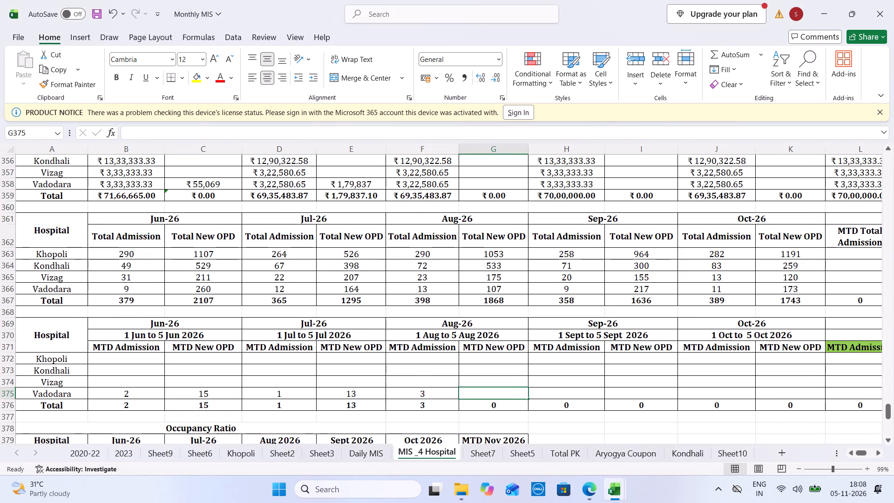
{"action": "key", "text": "ctrl+Tab"}
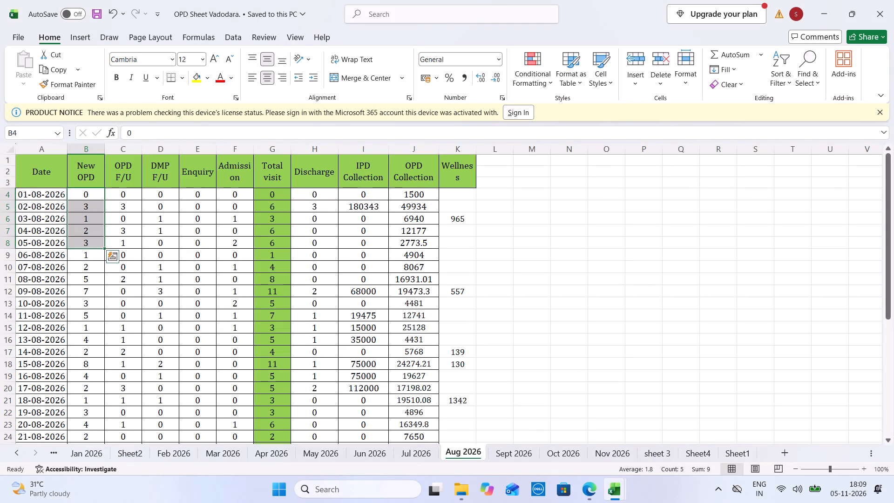
Sum Vadodara's IPD and OPD collections for 1–5 August 2026 and enter 253667.5 in G358 of the MIS sheet.
{"action": "left_click_drag", "start_coordinate": [421, 245], "coordinate": [358, 197]}
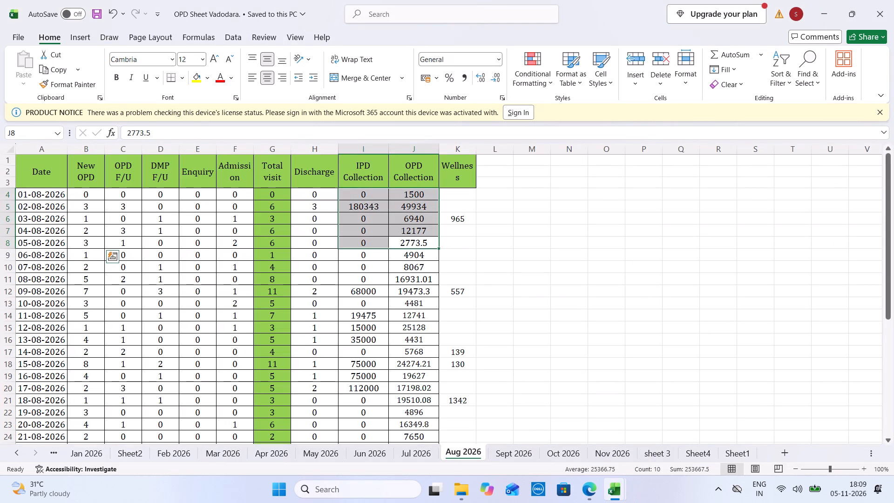
{"action": "key", "text": "ctrl+Tab"}
{"action": "left_click", "coordinate": [476, 177]}
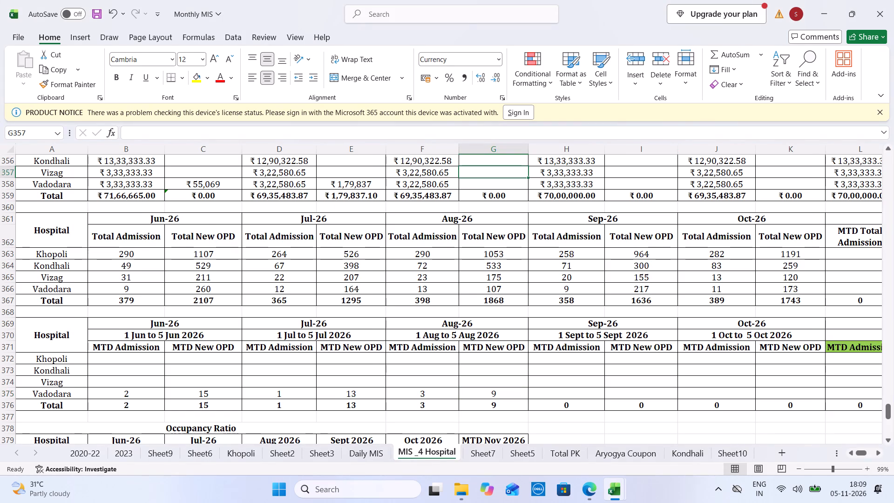
{"action": "key", "text": "Down"}
{"action": "type", "text": "253667.5"}
{"action": "key", "text": "ctrl+Tab"}
{"action": "key", "text": "ctrl+Tab"}
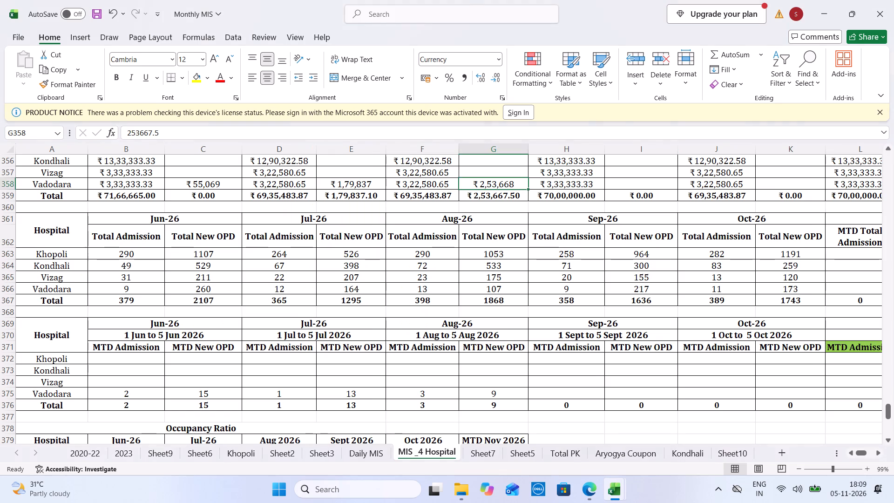
{"action": "left_click", "coordinate": [483, 456]}
{"action": "left_click", "coordinate": [452, 457]}
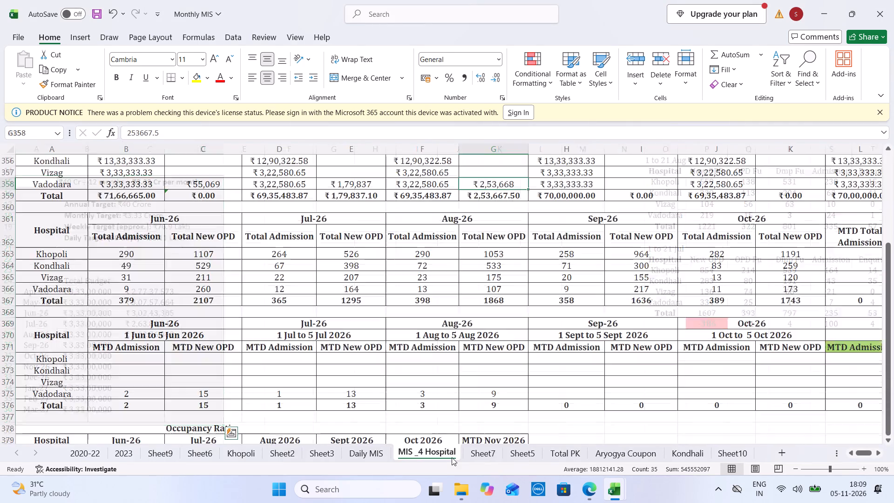
Take Vadodara's 1–5 September figures from its Sept 2026 sheet and enter MTD Admission 1 in H375 and MTD New OPD 17 in I375.
{"action": "key", "text": "ctrl+Tab"}
{"action": "left_click", "coordinate": [505, 455]}
{"action": "left_click_drag", "start_coordinate": [86, 197], "coordinate": [88, 246]}
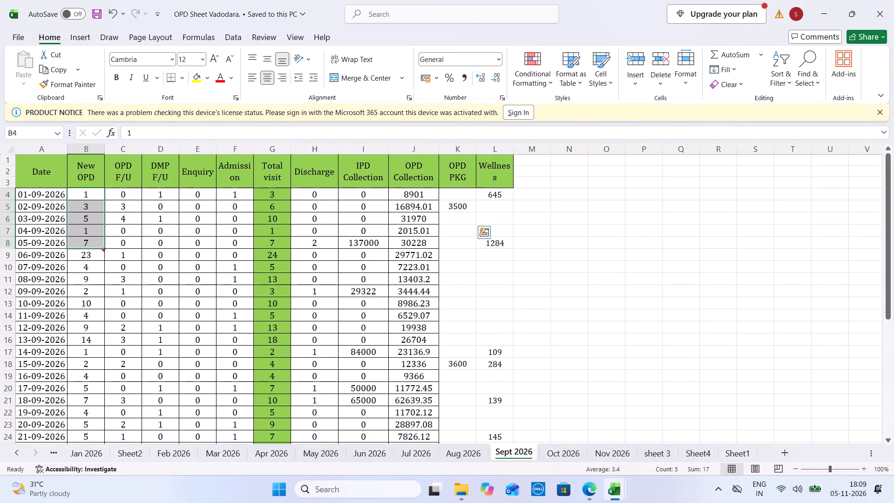
{"action": "key", "text": "ctrl+Tab"}
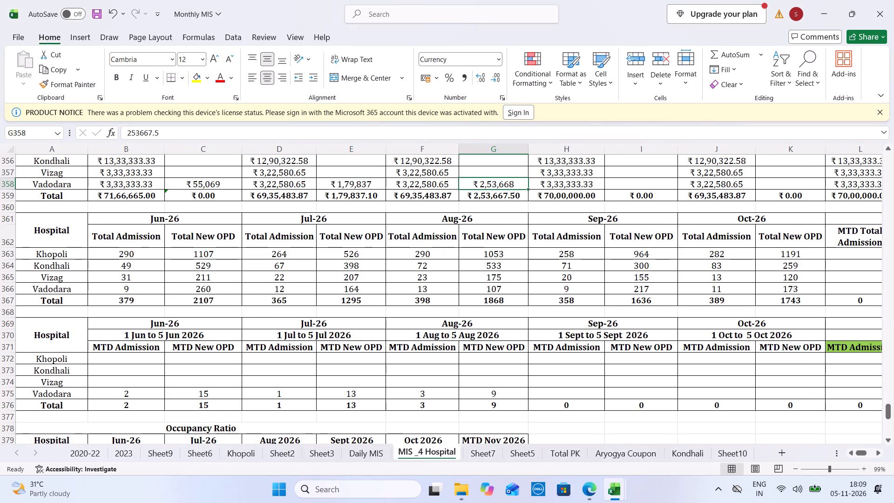
{"action": "left_click", "coordinate": [556, 392]}
{"action": "key", "text": "1"}
{"action": "key", "text": "Tab"}
{"action": "type", "text": "17"}
{"action": "key", "text": "ctrl+Tab"}
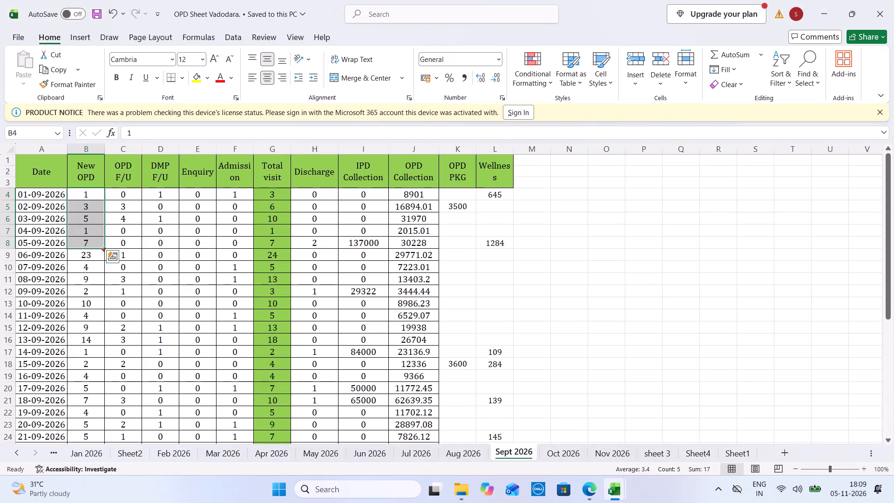
Sum Vadodara's IPD, OPD and OPD PKG collections for 1–5 September 2026 and enter 230508.02 in I358 of the MIS sheet.
{"action": "left_click_drag", "start_coordinate": [417, 244], "coordinate": [364, 199]}
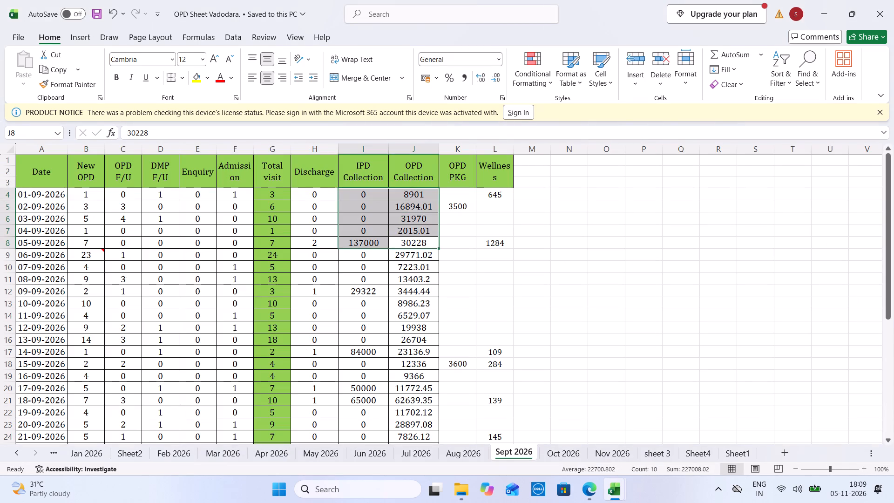
{"action": "left_click_drag", "start_coordinate": [364, 196], "coordinate": [446, 243]}
{"action": "key", "text": "ctrl+Tab"}
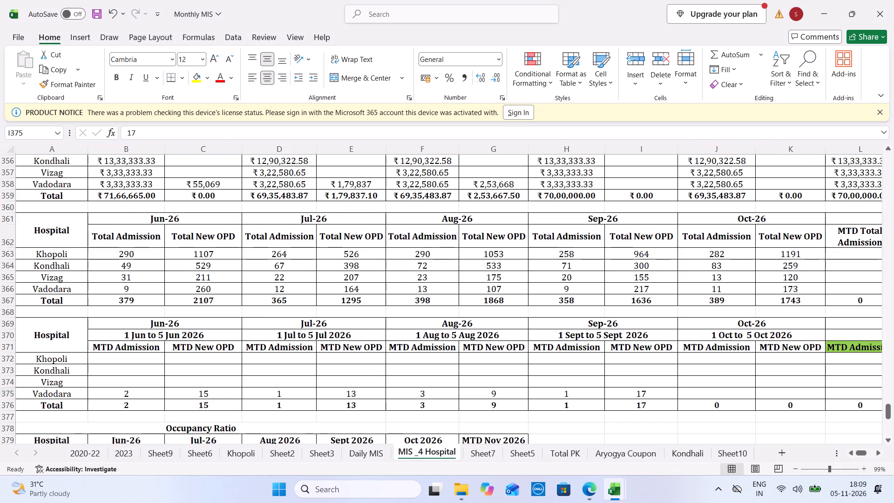
{"action": "left_click", "coordinate": [634, 179]}
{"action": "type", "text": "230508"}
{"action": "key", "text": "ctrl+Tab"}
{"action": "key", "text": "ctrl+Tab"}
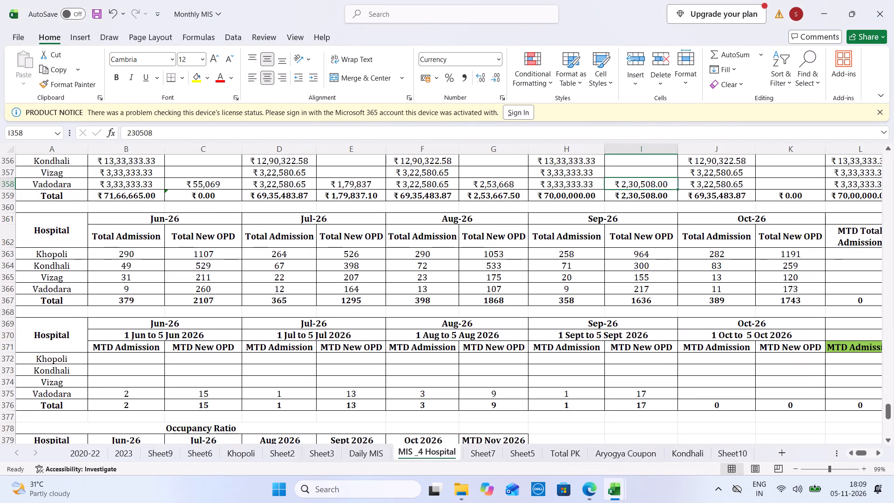
{"action": "double_click", "coordinate": [665, 179]}
{"action": "type", "text": ".02"}
{"action": "key", "text": "ctrl+Tab"}
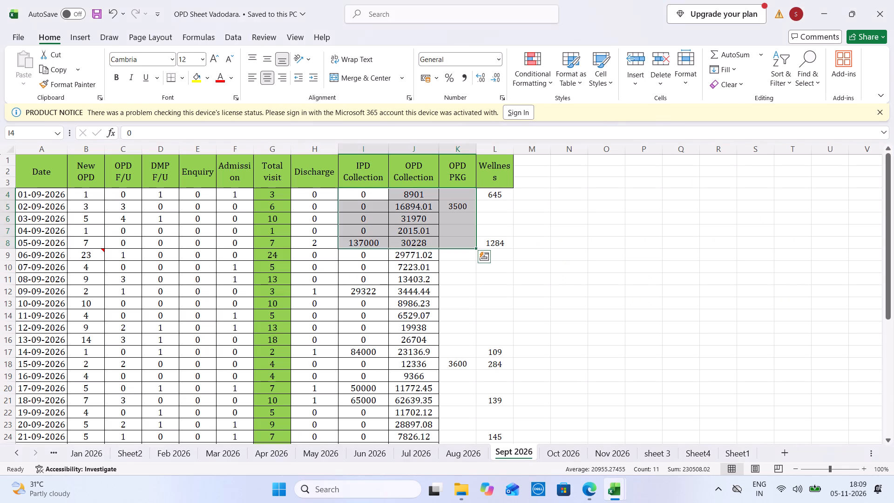
Take Vadodara's 1–5 October figures from its Oct 2026 sheet and enter MTD New OPD 22 in K375 and MTD Admission 2 in J375.
{"action": "left_click", "coordinate": [569, 454]}
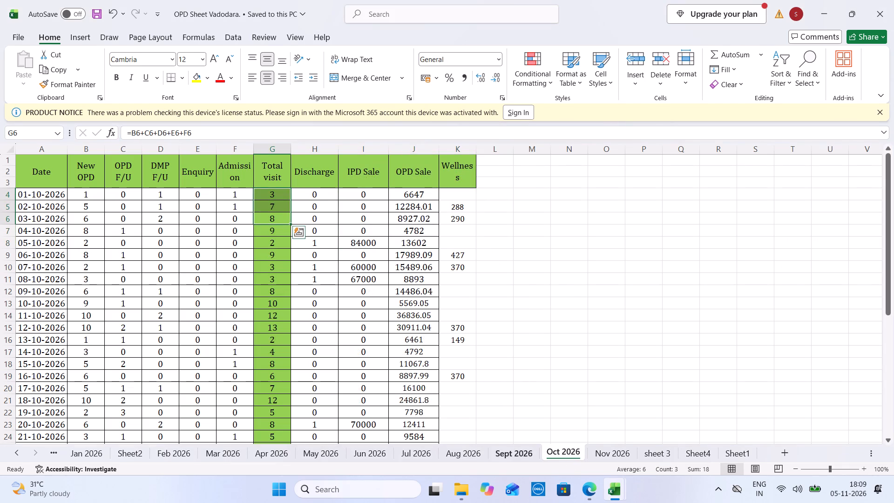
{"action": "left_click_drag", "start_coordinate": [86, 195], "coordinate": [92, 247]}
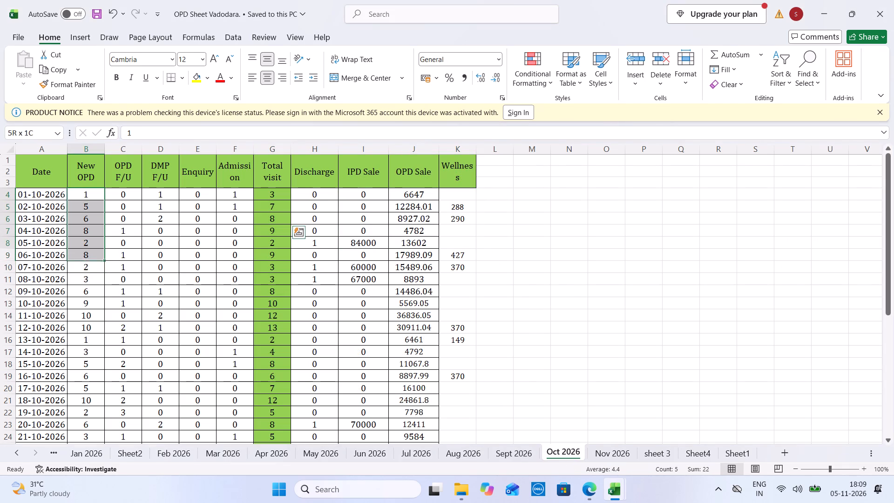
{"action": "left_click_drag", "start_coordinate": [92, 247], "coordinate": [92, 244]}
{"action": "key", "text": "ctrl+Tab"}
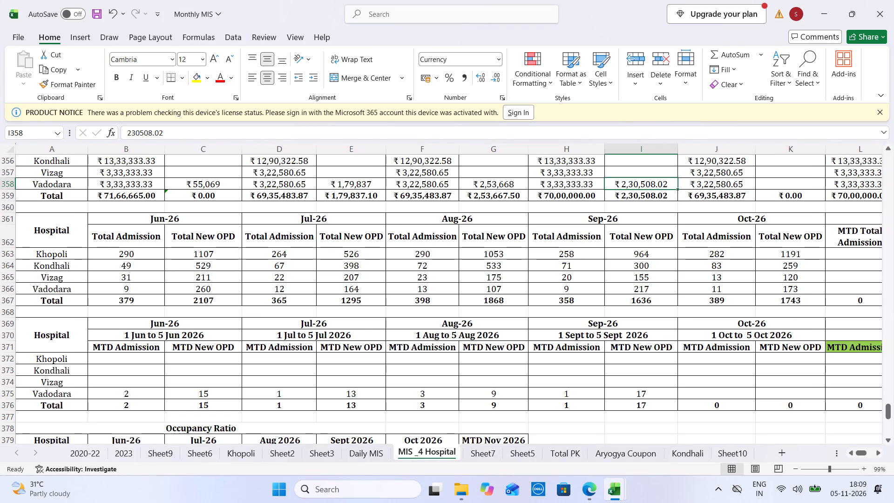
{"action": "left_click", "coordinate": [781, 388]}
{"action": "key", "text": "2"}
{"action": "key", "text": "2"}
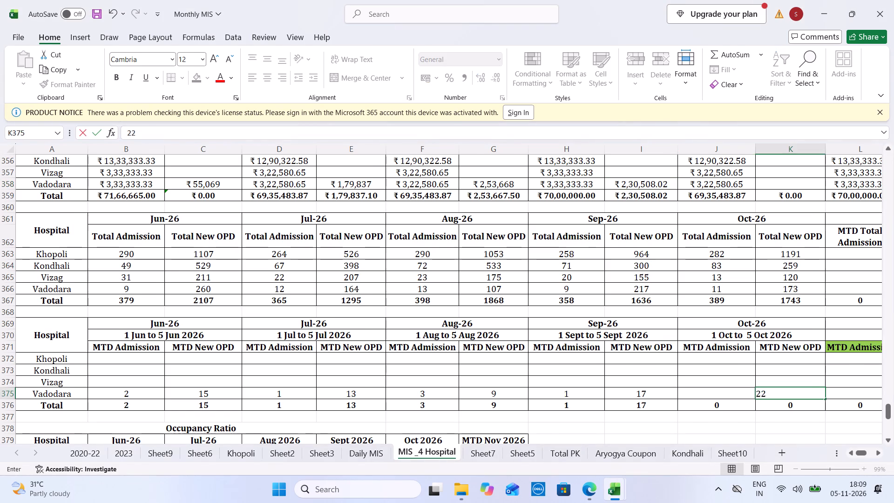
{"action": "key", "text": "ctrl+Tab"}
{"action": "key", "text": "ctrl+Tab"}
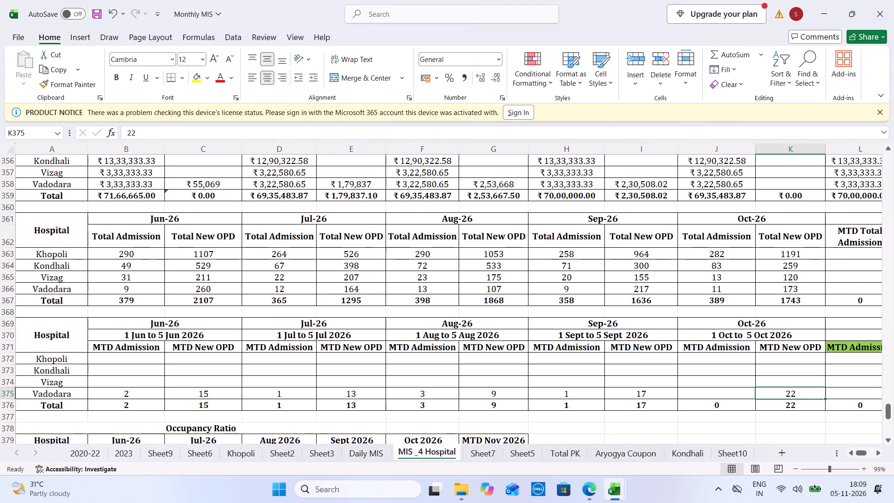
{"action": "left_click", "coordinate": [725, 397]}
{"action": "key", "text": "2"}
{"action": "key", "text": "ctrl+Tab"}
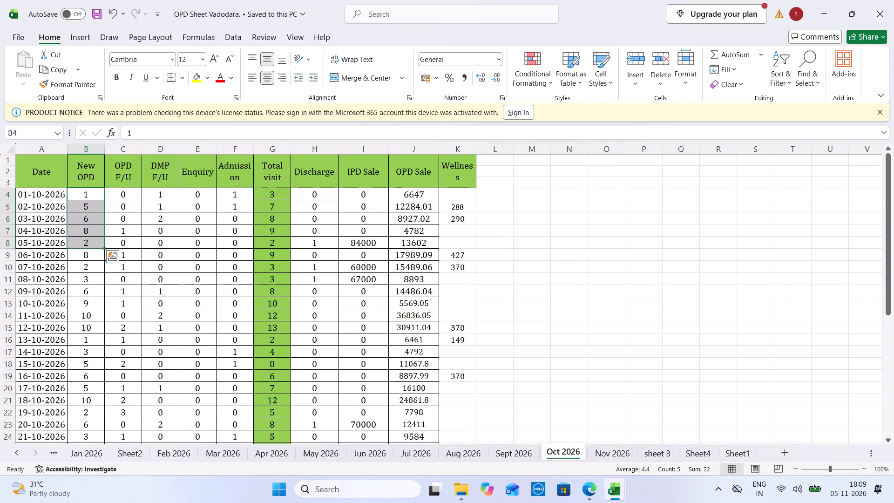
Sum Vadodara's IPD and OPD sales for 1–5 October 2026 and enter 130242.03 in K358 of the MIS sheet.
{"action": "left_click_drag", "start_coordinate": [427, 243], "coordinate": [343, 190]}
{"action": "key", "text": "ctrl+Tab"}
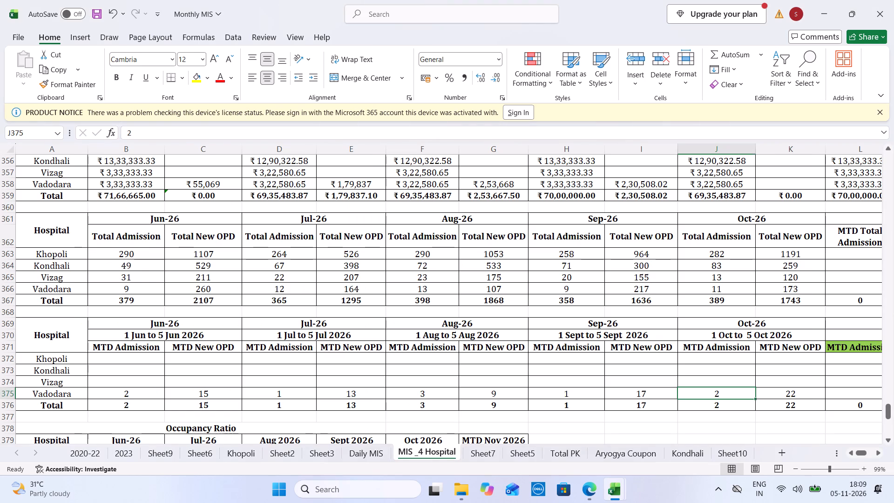
{"action": "left_click", "coordinate": [790, 178]}
{"action": "type", "text": "130242.03"}
{"action": "key", "text": "ctrl+Tab"}
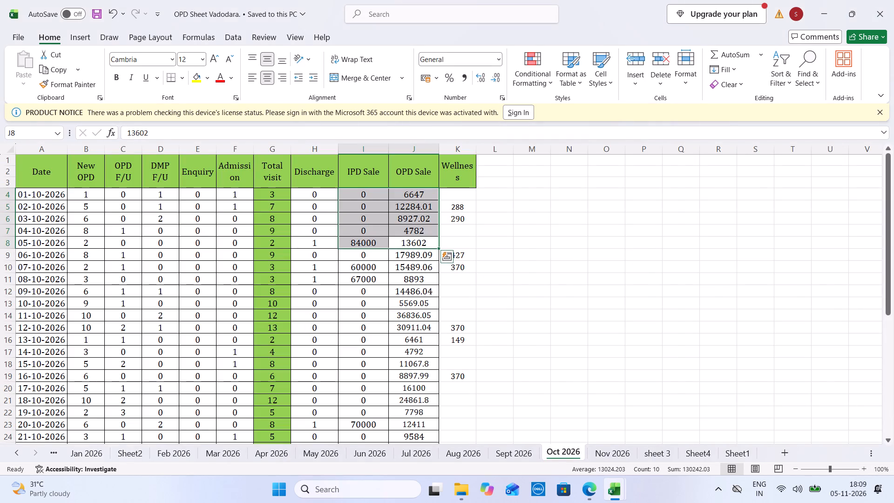
{"action": "key", "text": "ctrl+Tab"}
Copy Vadodara's October collection of 130242.03 from K358 into its 1 Oct to 5 Oct 2026 Total Sale cell, H341.
{"action": "key", "text": "ctrl+c"}
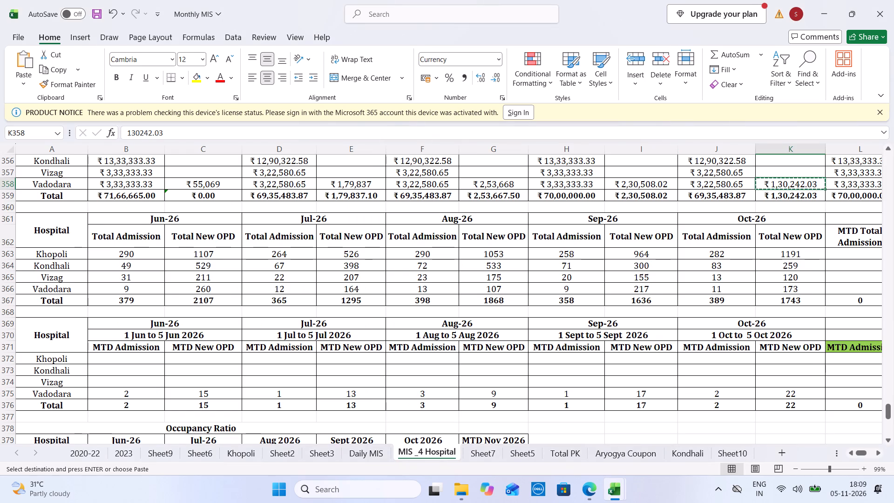
{"action": "key", "text": "Up"}
{"action": "key", "text": "Up"}
{"action": "key", "text": "Up"}
{"action": "key", "text": "Up"}
{"action": "key", "text": "Up"}
{"action": "key", "text": "Up"}
{"action": "key", "text": "Up"}
{"action": "key", "text": "Up"}
{"action": "key", "text": "Up"}
{"action": "key", "text": "Up"}
{"action": "key", "text": "Up"}
{"action": "key", "text": "Up"}
{"action": "key", "text": "Up"}
{"action": "key", "text": "Up"}
{"action": "key", "text": "Up"}
{"action": "key", "text": "Up"}
{"action": "key", "text": "Up"}
{"action": "key", "text": "Up"}
{"action": "key", "text": "Up"}
{"action": "key", "text": "Up"}
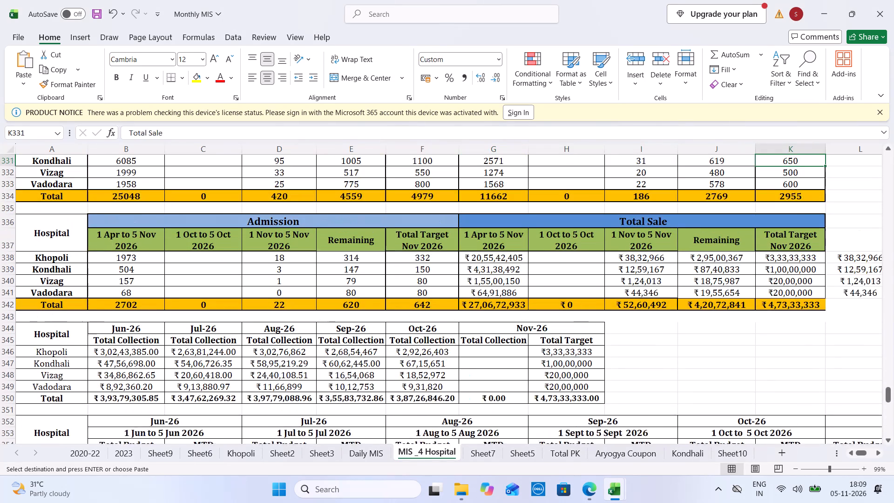
{"action": "left_click", "coordinate": [568, 301]}
{"action": "key", "text": "ctrl+v"}
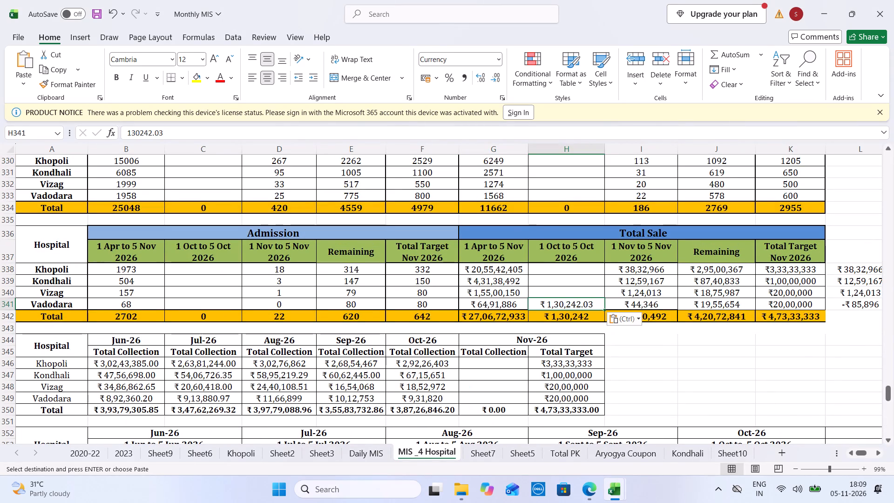
Enter 22 as Vadodara's new OPD figure for 1–5 October 2026 in H333.
{"action": "left_click", "coordinate": [592, 187]}
{"action": "key", "text": "Down"}
{"action": "type", "text": "22"}
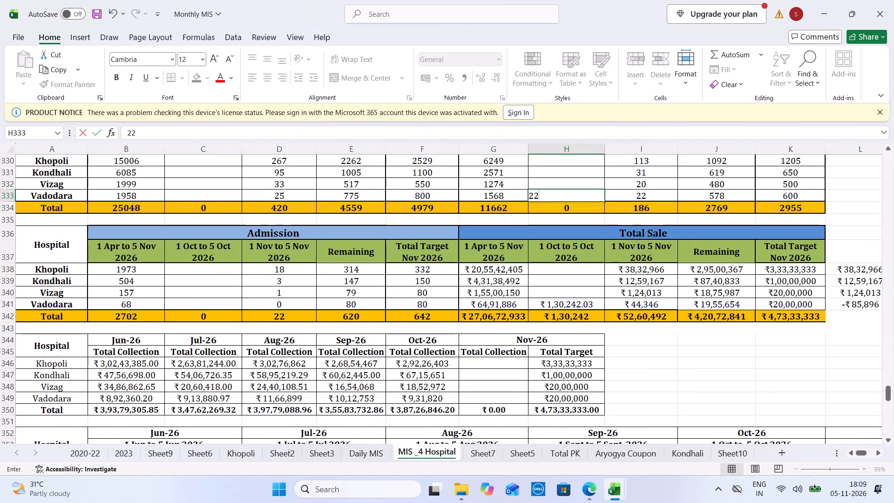
Enter 2 as Vadodara's Admission figure for 1 Oct to 5 Oct 2026 in C341.
{"action": "left_click", "coordinate": [187, 309]}
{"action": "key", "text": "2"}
Sum Vadodara's total visits for 1–5 October in its Oct 2026 sheet, enter 29 in C333 of the MIS sheet and save.
{"action": "key", "text": "ctrl+Tab"}
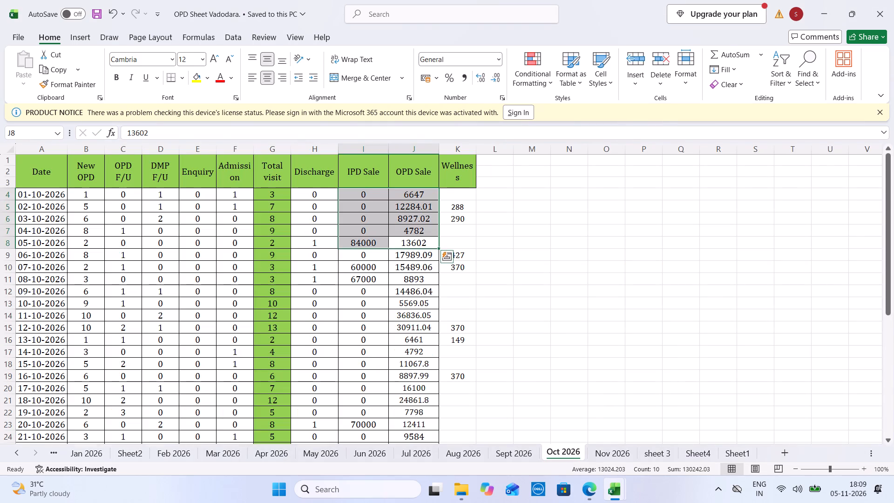
{"action": "left_click_drag", "start_coordinate": [275, 193], "coordinate": [271, 241]}
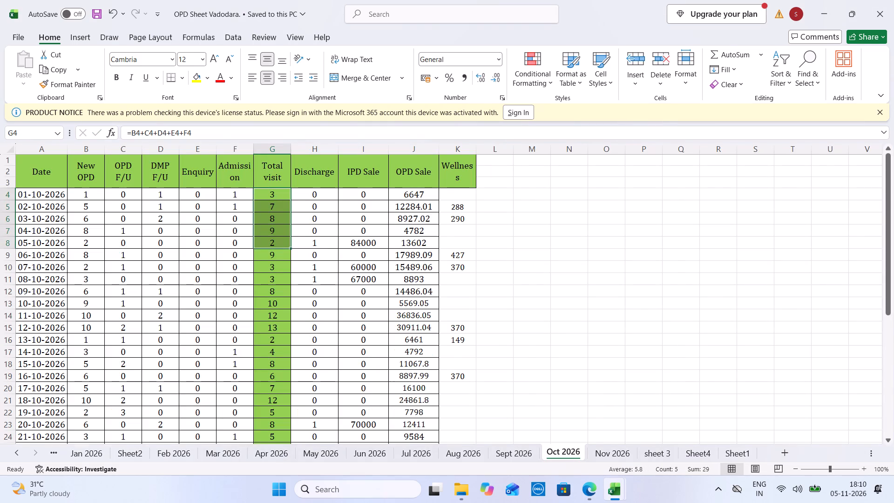
{"action": "key", "text": "ctrl+Tab"}
{"action": "left_click", "coordinate": [208, 194]}
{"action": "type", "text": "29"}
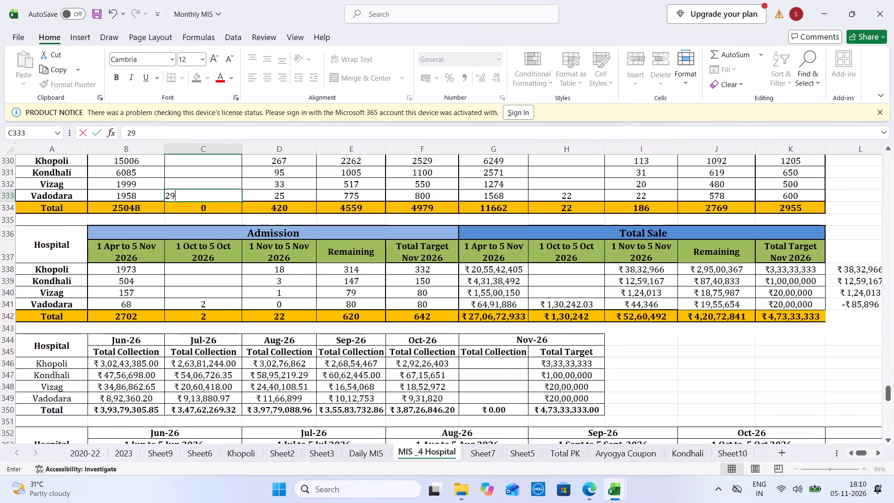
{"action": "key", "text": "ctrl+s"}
Switch to the Vadodara OPD workbook and close it.
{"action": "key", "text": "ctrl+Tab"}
{"action": "left_click", "coordinate": [893, 0]}
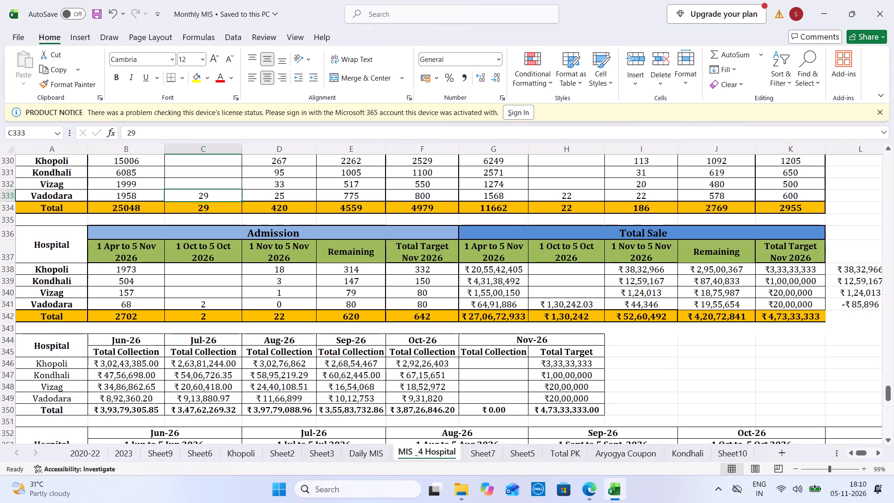
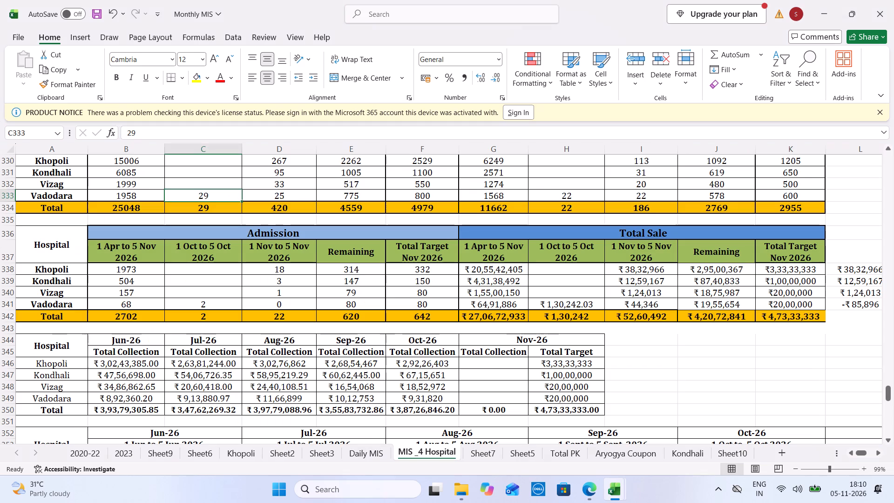
Enter Vizag's 1–5 June MTD New OPD 46 in C374 and MTD Admission 9 in B374, taken from the Daily MIS Vizag workbook.
{"action": "key", "text": "Down"}
{"action": "key", "text": "Down"}
{"action": "key", "text": "Down"}
{"action": "key", "text": "Down"}
{"action": "key", "text": "Down"}
{"action": "key", "text": "Down"}
{"action": "key", "text": "Down"}
{"action": "key", "text": "Down"}
{"action": "key", "text": "Down"}
{"action": "key", "text": "Down"}
{"action": "key", "text": "Down"}
{"action": "key", "text": "Down"}
{"action": "key", "text": "Down"}
{"action": "key", "text": "Down"}
{"action": "key", "text": "Down"}
{"action": "key", "text": "Down"}
{"action": "key", "text": "Down"}
{"action": "key", "text": "Down"}
{"action": "key", "text": "Down"}
{"action": "key", "text": "Down"}
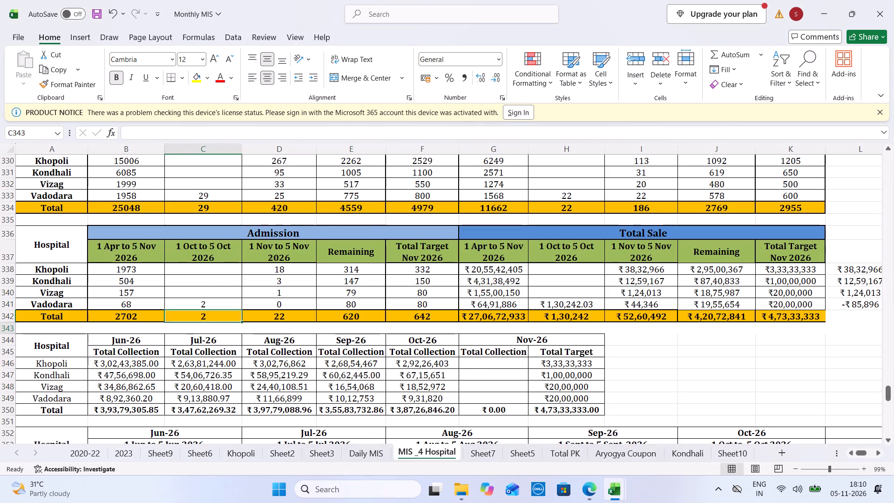
{"action": "key", "text": "Down"}
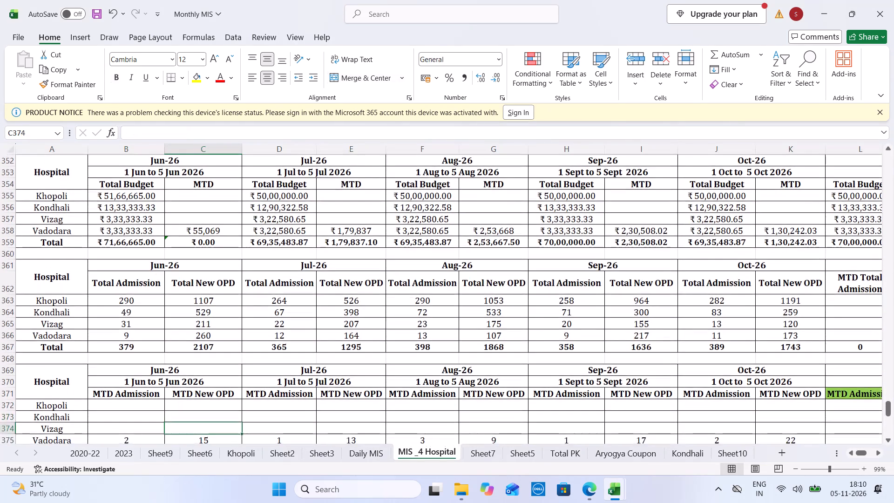
{"action": "type", "text": "46"}
{"action": "key", "text": "ctrl+Tab"}
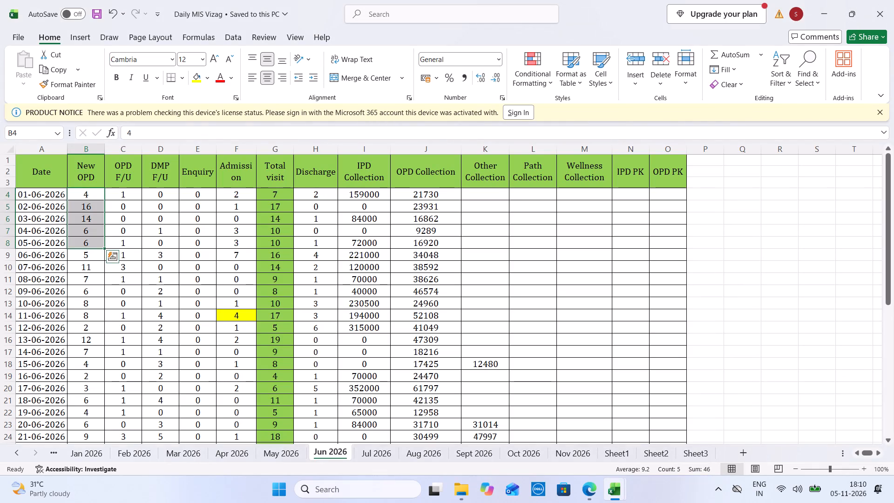
{"action": "left_click_drag", "start_coordinate": [236, 240], "coordinate": [237, 192]}
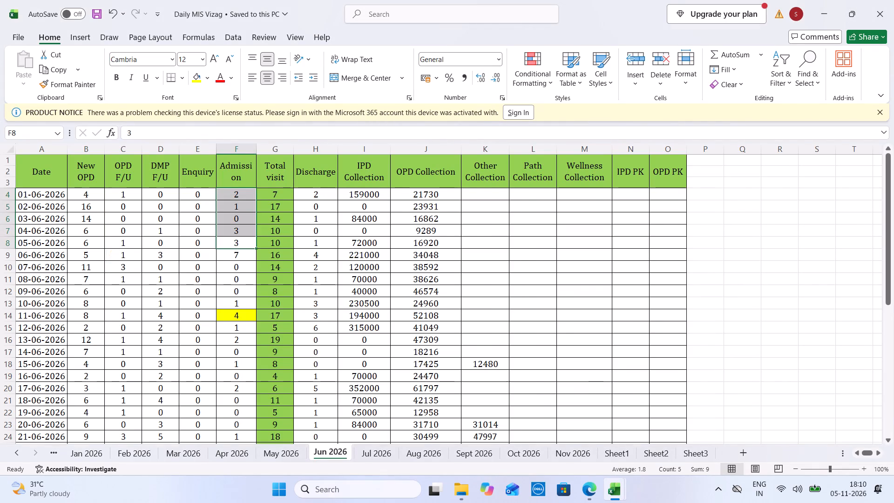
{"action": "key", "text": "ctrl+Tab"}
{"action": "left_click", "coordinate": [148, 424]}
{"action": "key", "text": "9"}
Sum Vizag's IPD and OPD collections for 1–5 June 2026 and enter 403732 in C357 of the MIS sheet.
{"action": "key", "text": "ctrl+Tab"}
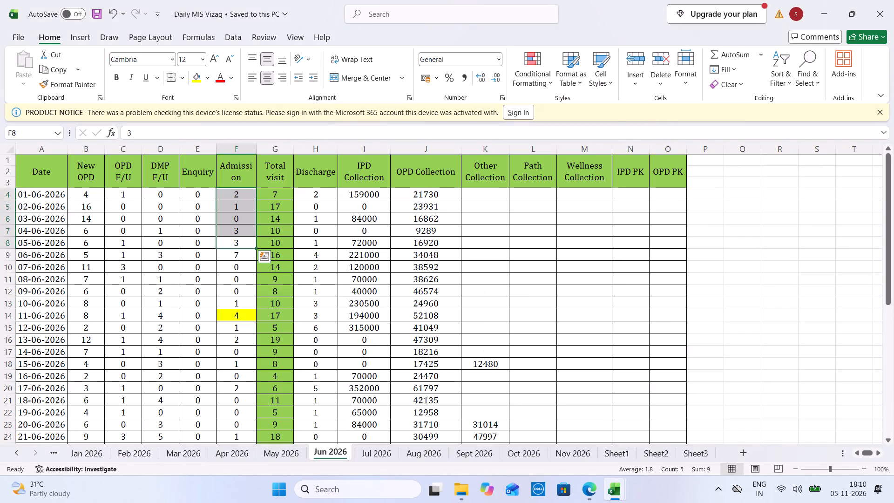
{"action": "left_click_drag", "start_coordinate": [442, 242], "coordinate": [357, 197]}
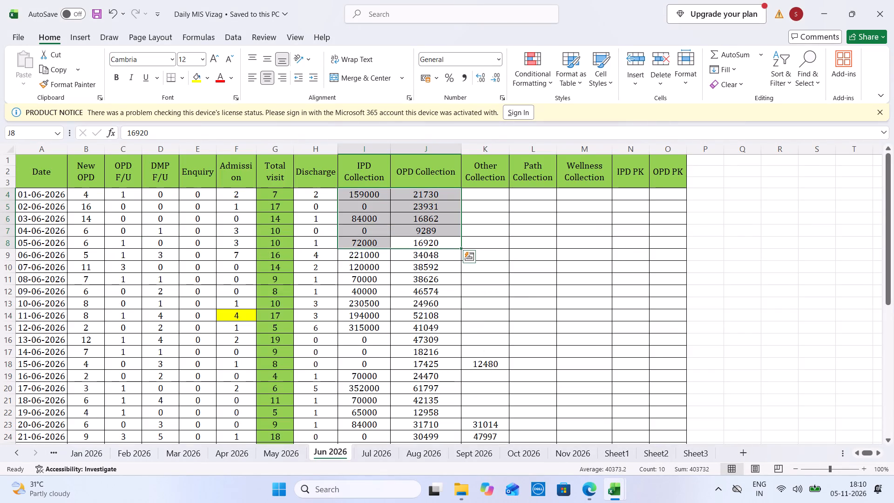
{"action": "key", "text": "ctrl+Tab"}
{"action": "left_click", "coordinate": [189, 213]}
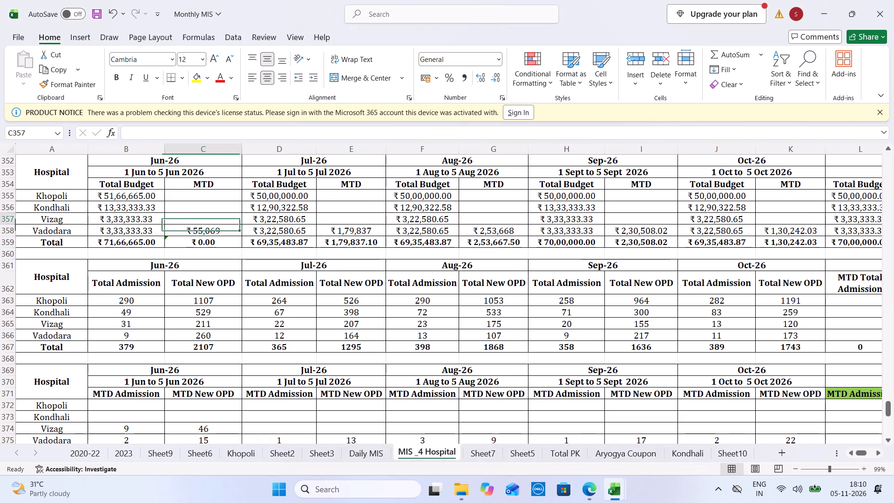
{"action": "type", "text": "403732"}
Take Vizag's 1–5 July figures from its Jul 2026 sheet and enter MTD New OPD 30 in E374 and MTD Admission 3 in D374.
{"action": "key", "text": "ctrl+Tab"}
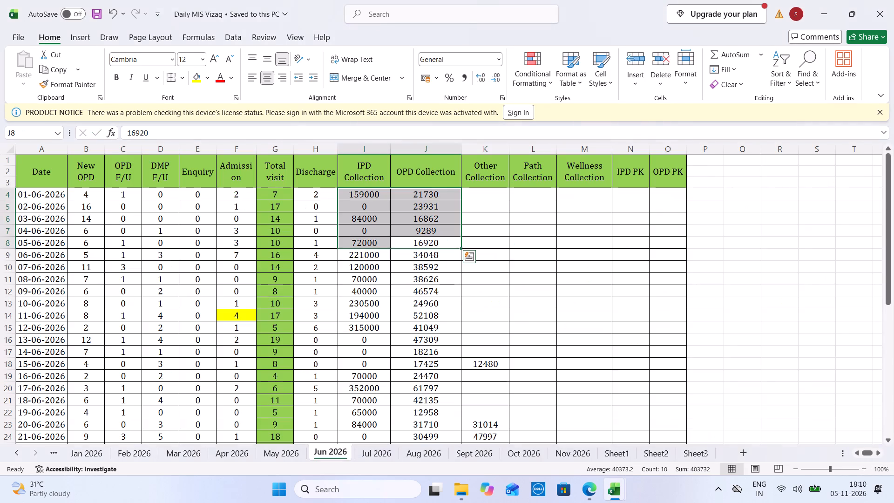
{"action": "left_click", "coordinate": [384, 449]}
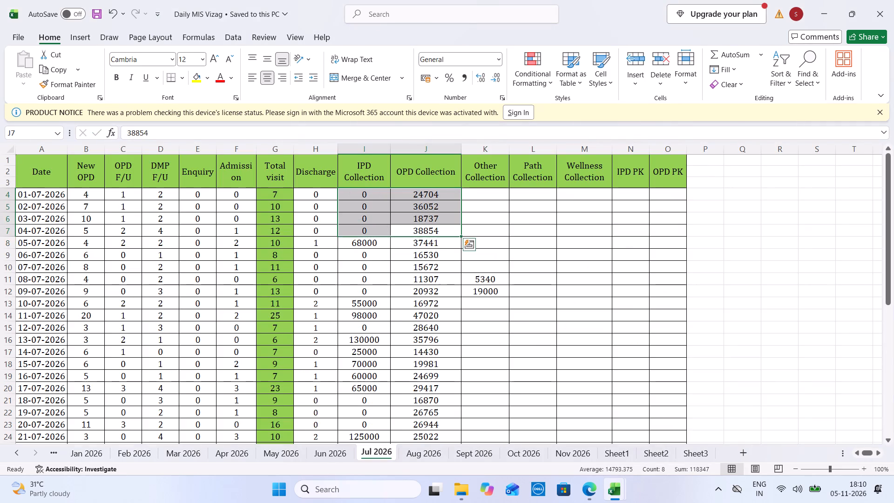
{"action": "left_click_drag", "start_coordinate": [95, 244], "coordinate": [94, 197]}
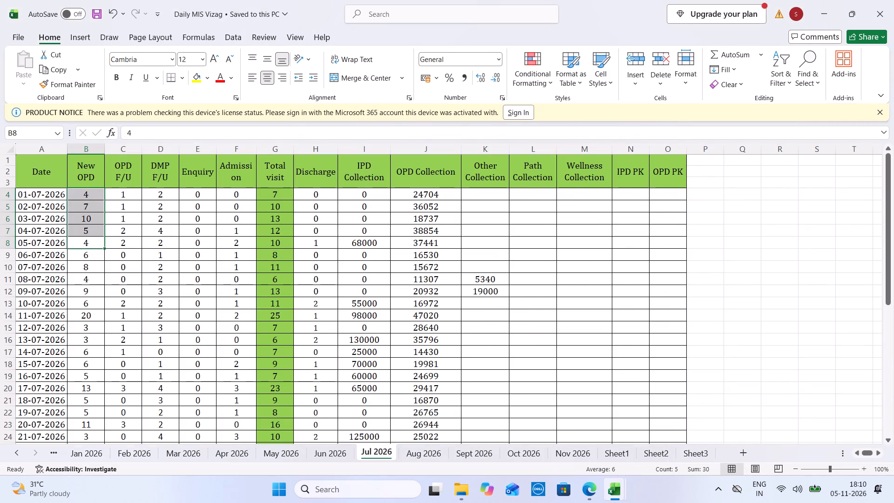
{"action": "key", "text": "ctrl+Tab"}
{"action": "left_click", "coordinate": [361, 427]}
{"action": "type", "text": "30"}
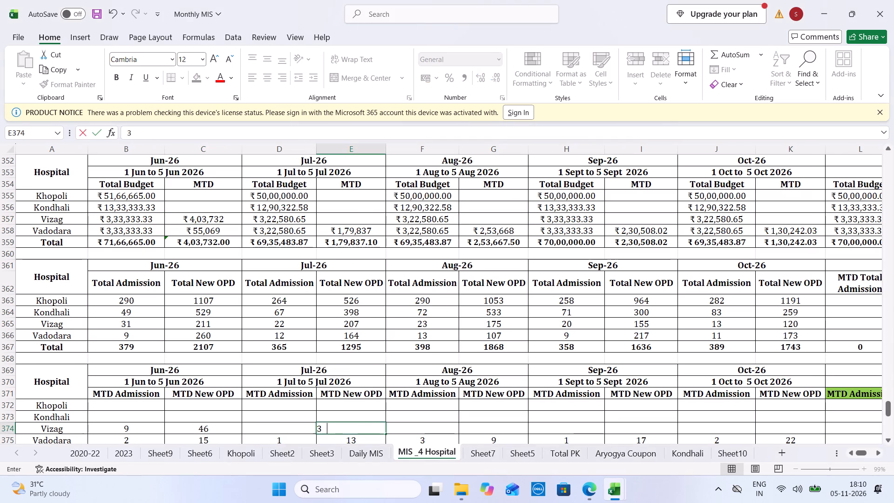
{"action": "key", "text": "ctrl+Tab"}
{"action": "left_click_drag", "start_coordinate": [235, 242], "coordinate": [237, 182]}
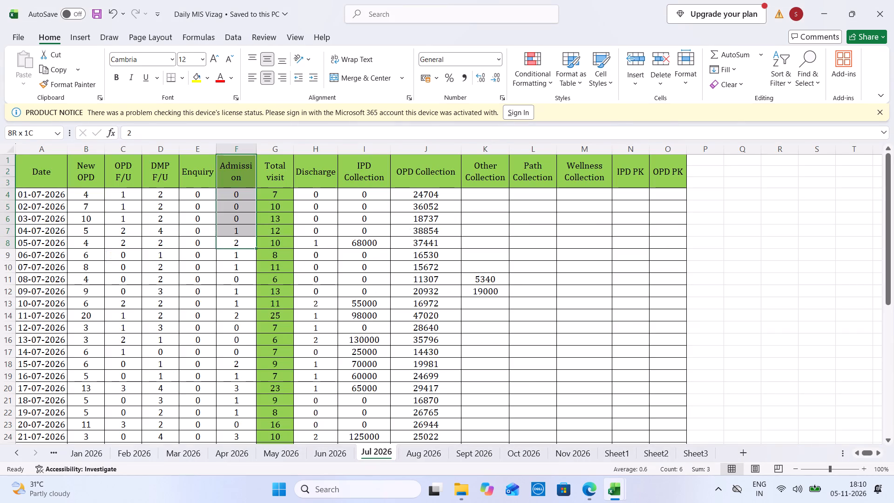
{"action": "left_click_drag", "start_coordinate": [237, 182], "coordinate": [234, 191]}
{"action": "key", "text": "ctrl+Tab"}
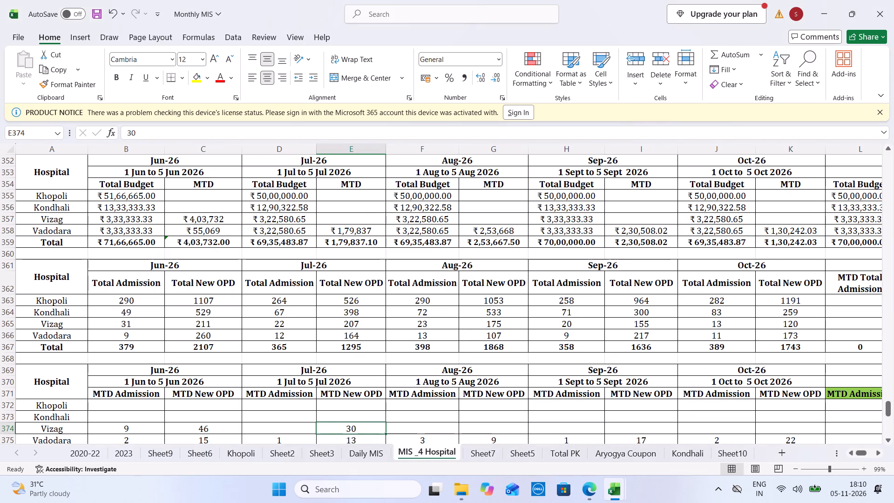
{"action": "left_click", "coordinate": [293, 423]}
{"action": "key", "text": "3"}
Sum Vizag's IPD and OPD collections for 1–5 July 2026 and enter 223788 in E357 of the MIS sheet.
{"action": "key", "text": "ctrl+Tab"}
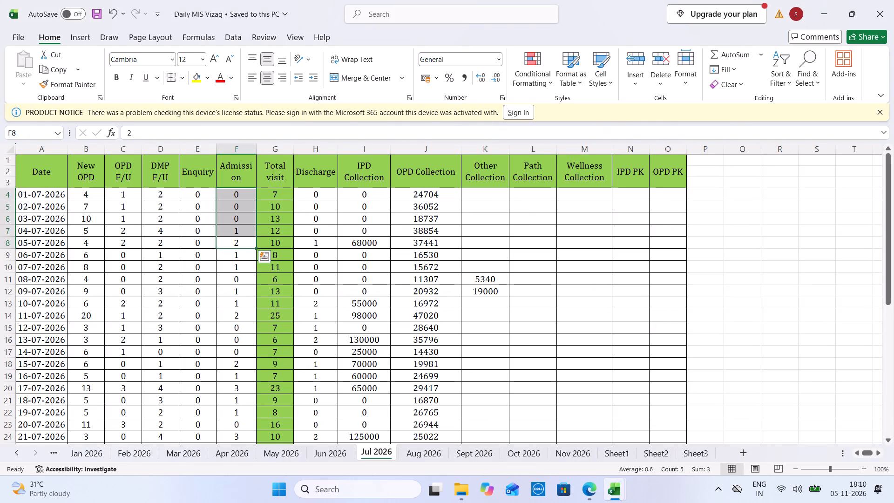
{"action": "left_click_drag", "start_coordinate": [446, 241], "coordinate": [359, 197]}
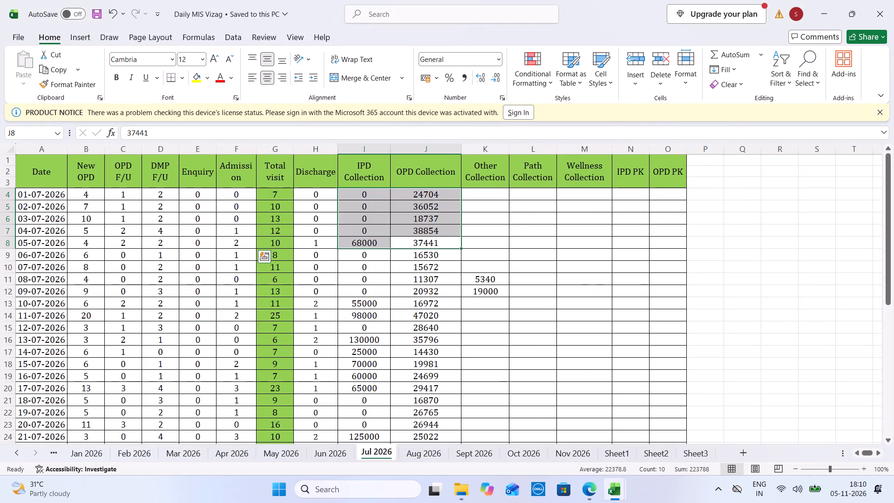
{"action": "key", "text": "ctrl+Tab"}
{"action": "left_click", "coordinate": [341, 224]}
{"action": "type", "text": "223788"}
Take Vizag's 1–5 August figures from its Aug 2026 sheet and enter MTD New OPD 27 in G374 and MTD Admission 9 in F374.
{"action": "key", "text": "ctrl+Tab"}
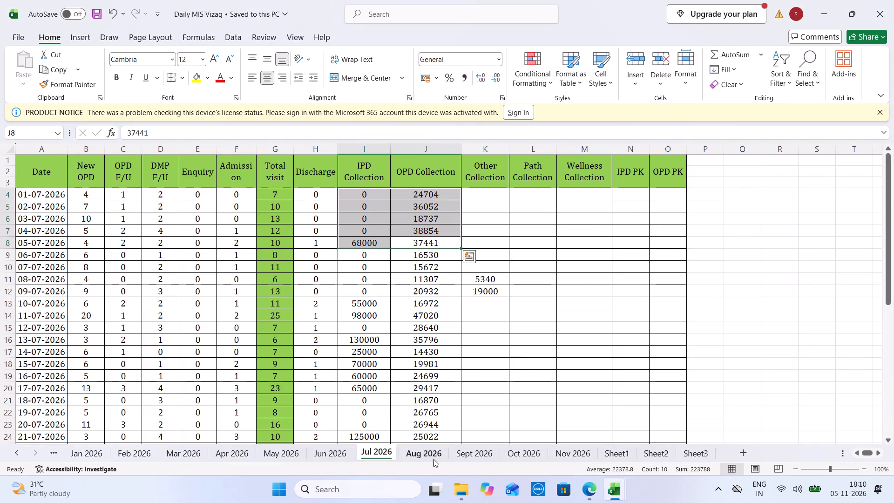
{"action": "left_click", "coordinate": [438, 455]}
{"action": "left_click_drag", "start_coordinate": [91, 243], "coordinate": [91, 206]}
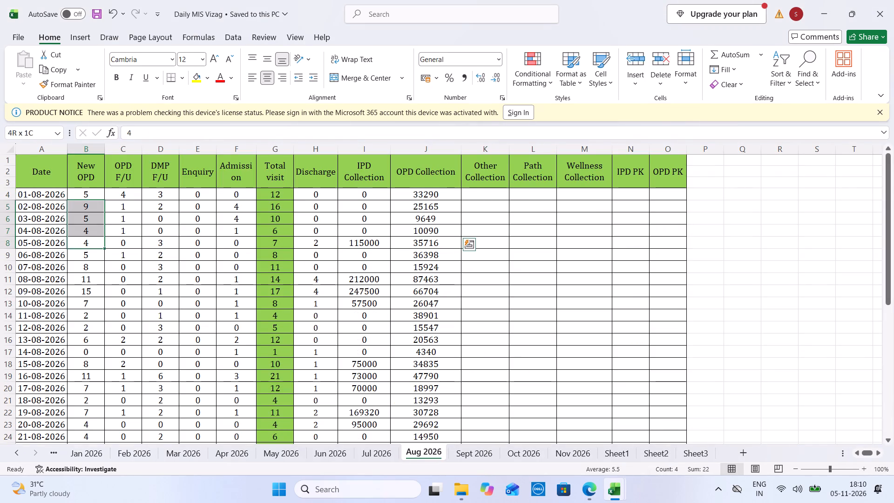
{"action": "left_click_drag", "start_coordinate": [91, 206], "coordinate": [91, 197]}
{"action": "key", "text": "ctrl+Tab"}
{"action": "left_click", "coordinate": [490, 430]}
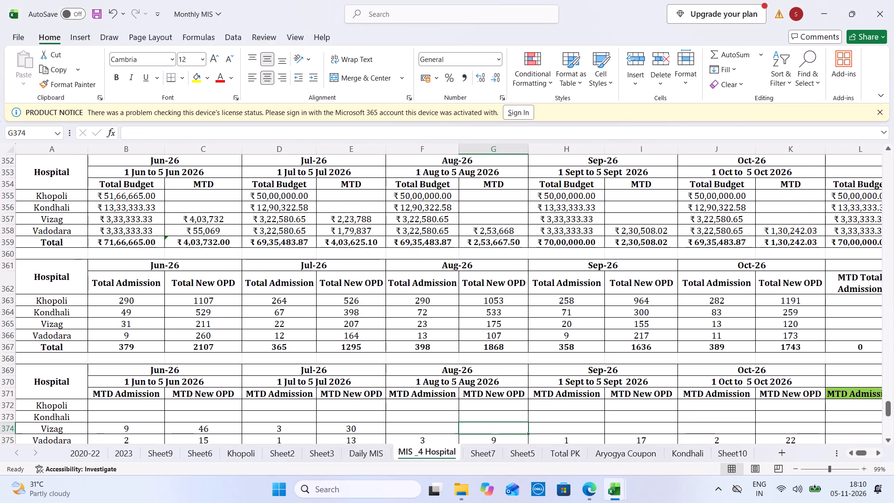
{"action": "type", "text": "27"}
{"action": "key", "text": "ctrl+Tab"}
{"action": "left_click_drag", "start_coordinate": [239, 238], "coordinate": [234, 191]}
{"action": "key", "text": "ctrl+Tab"}
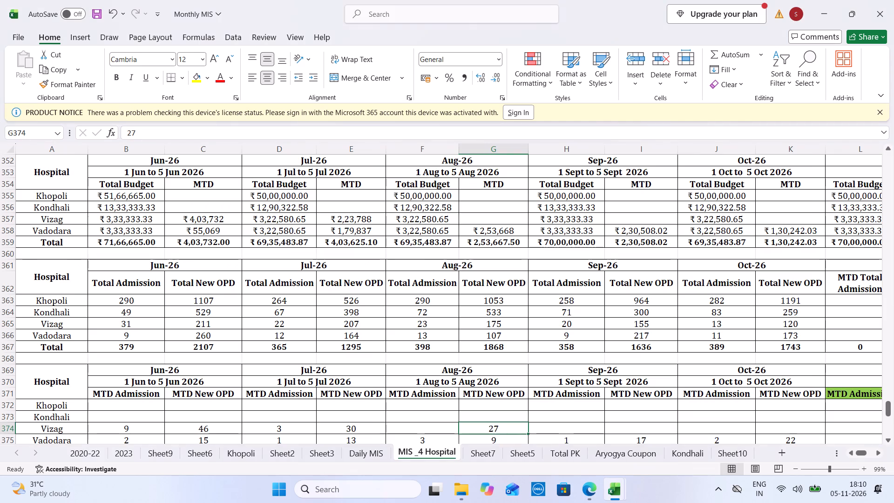
{"action": "left_click", "coordinate": [423, 437]}
{"action": "key", "text": "Up"}
{"action": "key", "text": "9"}
Sum Vizag's IPD and OPD collections for 1–5 August 2026 and enter 228910 in G357 of the MIS sheet.
{"action": "key", "text": "ctrl+Tab"}
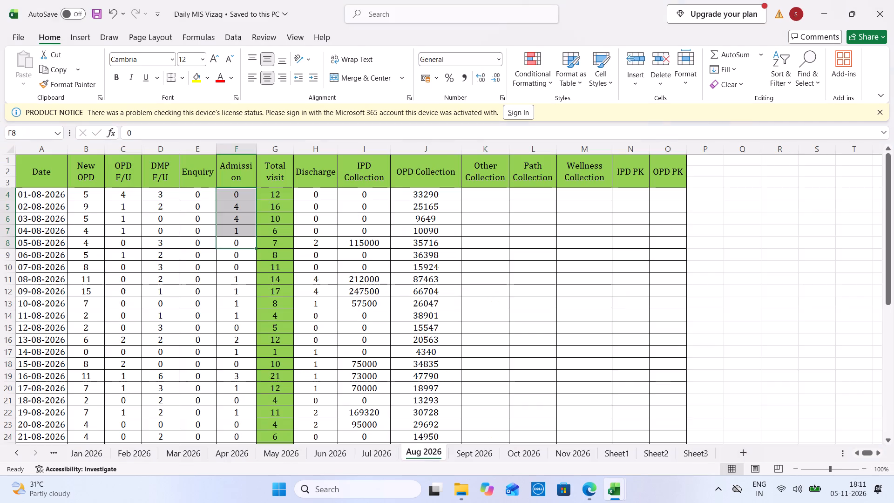
{"action": "left_click_drag", "start_coordinate": [412, 240], "coordinate": [358, 197]}
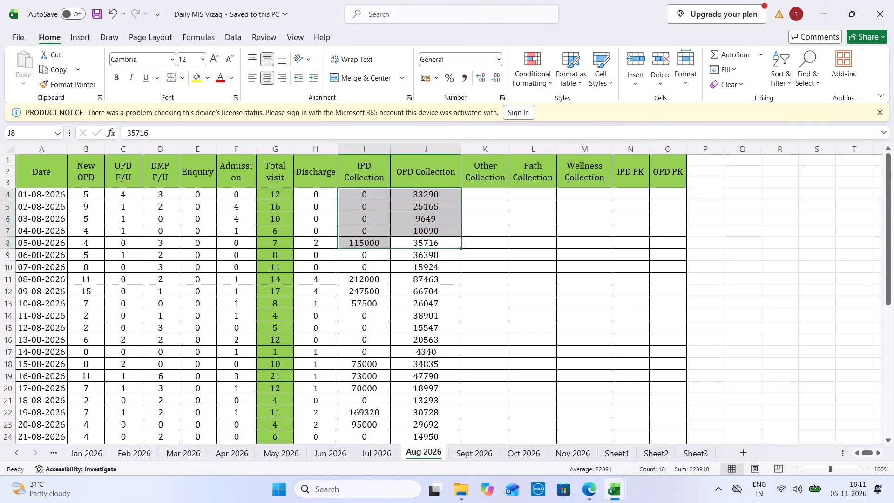
{"action": "key", "text": "ctrl+Tab"}
{"action": "left_click", "coordinate": [484, 218]}
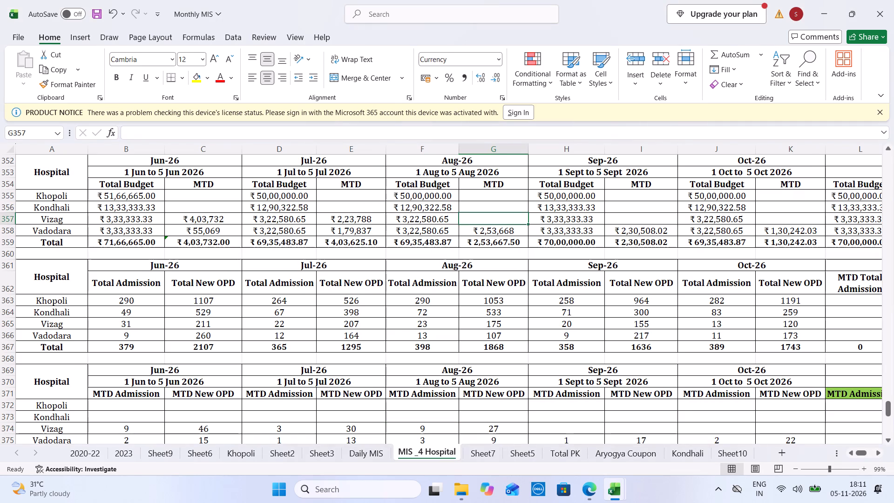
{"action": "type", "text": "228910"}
Take Vizag's 1–5 September figures from its Sept 2026 sheet and enter MTD New OPD 19 in I374 and MTD Admission 3 in H374.
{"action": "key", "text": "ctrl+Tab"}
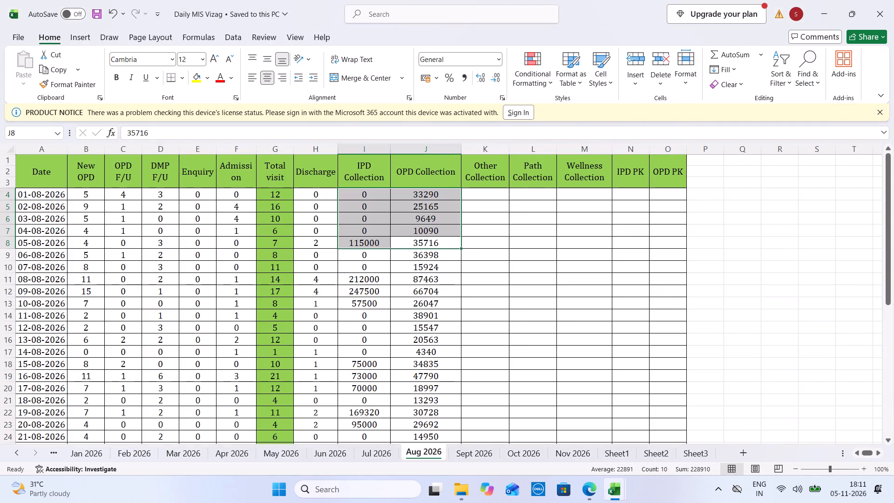
{"action": "left_click", "coordinate": [492, 446]}
{"action": "left_click_drag", "start_coordinate": [86, 242], "coordinate": [84, 212]}
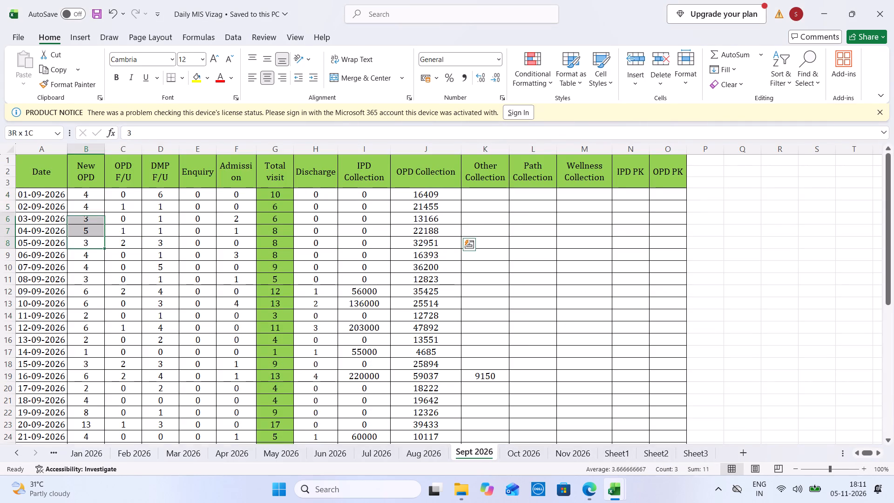
{"action": "left_click_drag", "start_coordinate": [84, 212], "coordinate": [82, 197]}
{"action": "key", "text": "ctrl+Tab"}
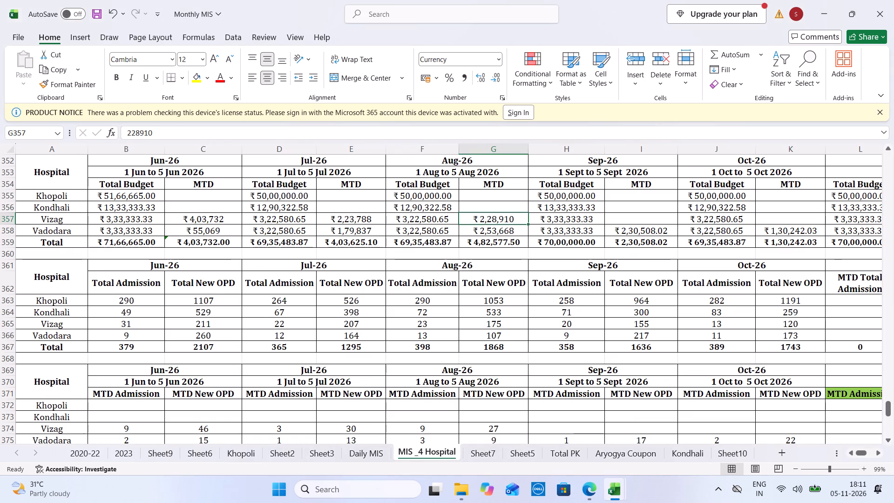
{"action": "left_click", "coordinate": [637, 428]}
{"action": "type", "text": "19"}
{"action": "key", "text": "ctrl+Tab"}
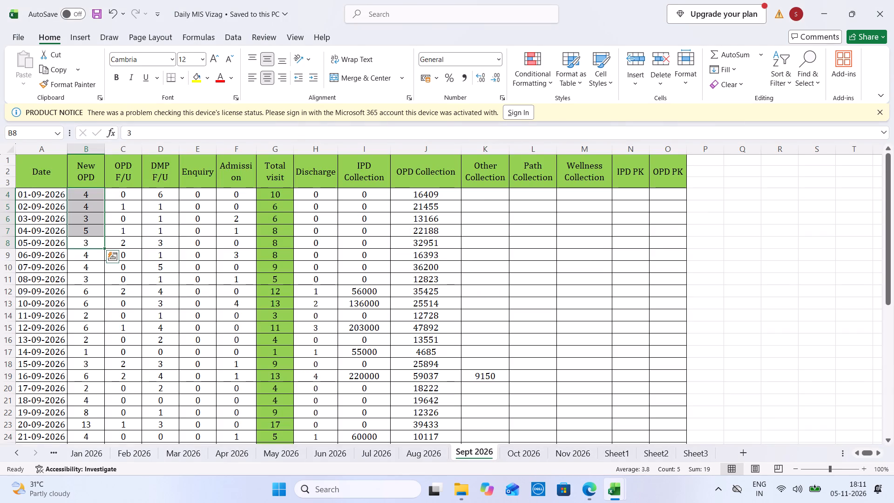
{"action": "left_click_drag", "start_coordinate": [236, 241], "coordinate": [233, 191]}
{"action": "key", "text": "ctrl+Tab"}
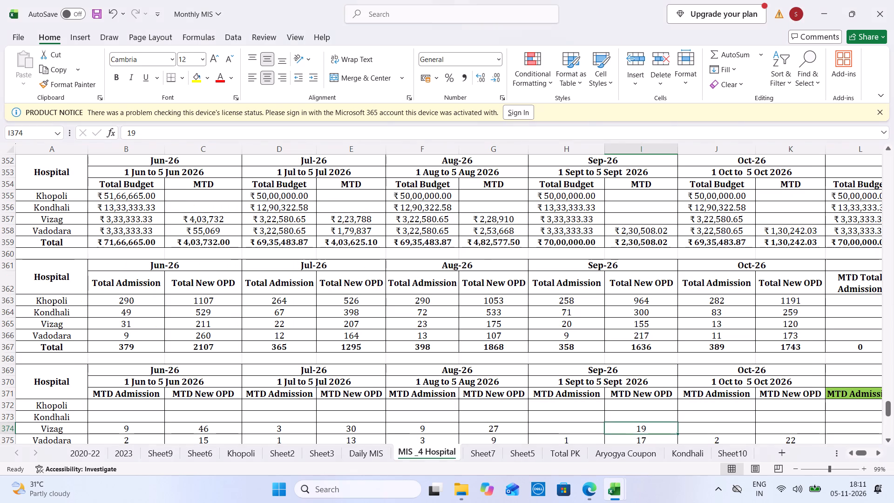
{"action": "left_click", "coordinate": [556, 430]}
{"action": "key", "text": "3"}
Sum Vizag's IPD and OPD collections for 1–5 September 2026 and enter 106169 in I357 of the MIS sheet.
{"action": "key", "text": "ctrl+Tab"}
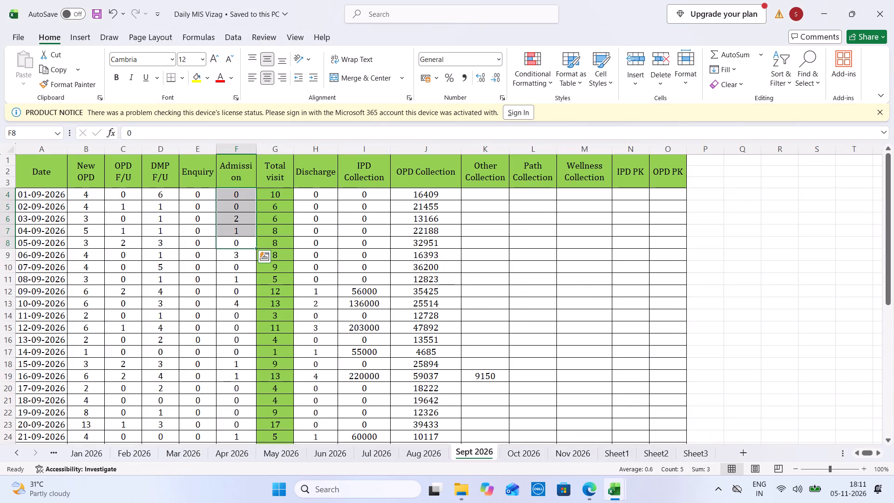
{"action": "left_click_drag", "start_coordinate": [423, 247], "coordinate": [372, 197]}
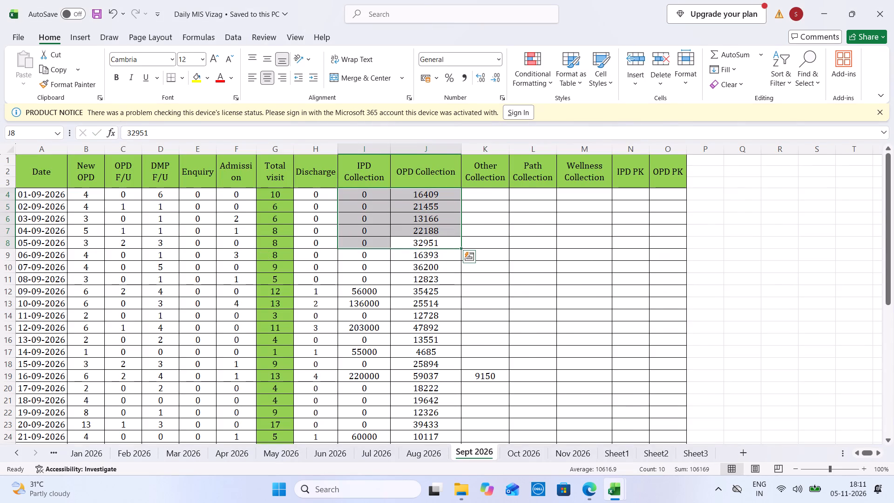
{"action": "key", "text": "ctrl+Tab"}
{"action": "left_click", "coordinate": [659, 225]}
{"action": "key", "text": "Up"}
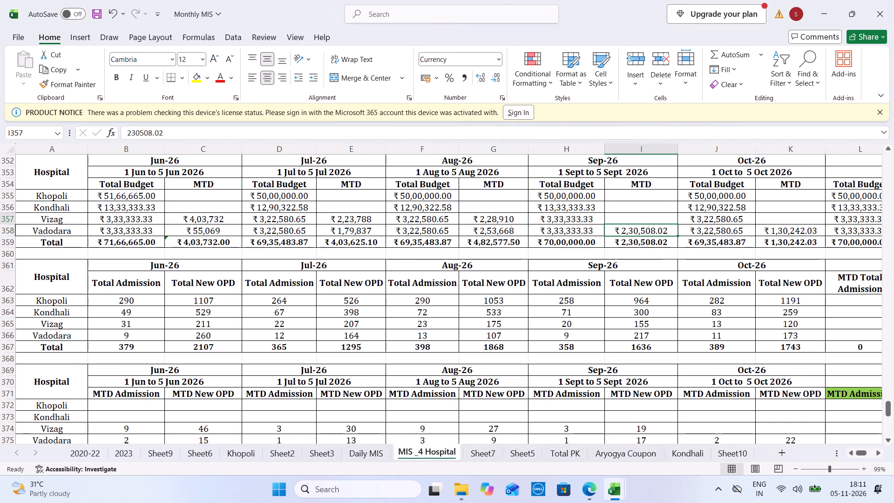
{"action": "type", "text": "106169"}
Sum Vizag's new OPD for 1–5 October from its Oct 2026 sheet and enter 37 in K374 of the MIS sheet.
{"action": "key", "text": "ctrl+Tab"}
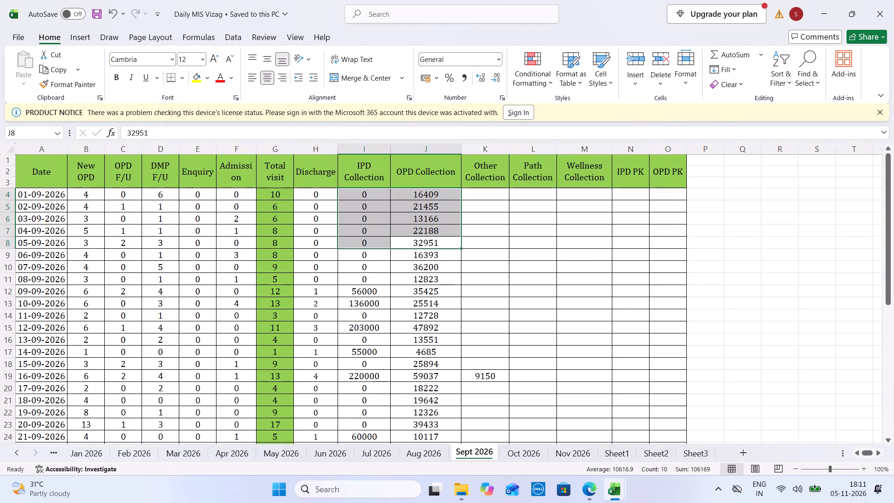
{"action": "left_click", "coordinate": [528, 460]}
{"action": "left_click_drag", "start_coordinate": [88, 196], "coordinate": [89, 238]}
{"action": "key", "text": "ctrl+Tab"}
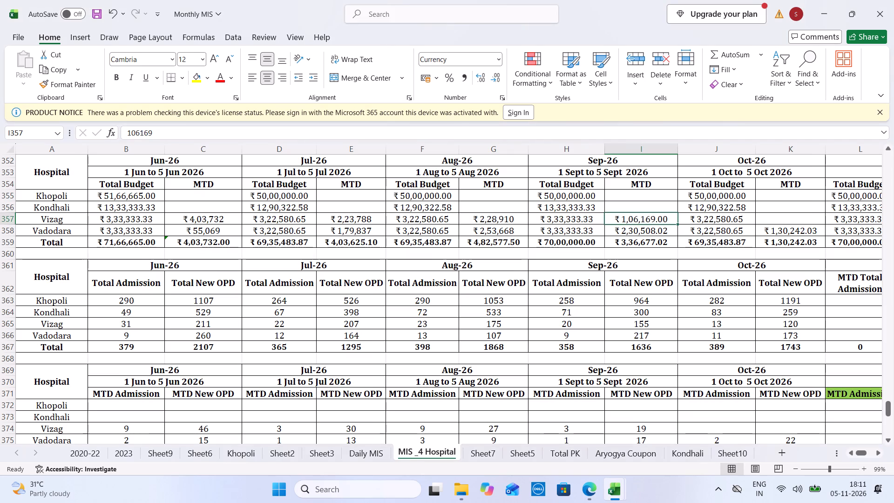
{"action": "left_click", "coordinate": [791, 432]}
{"action": "key", "text": "7"}
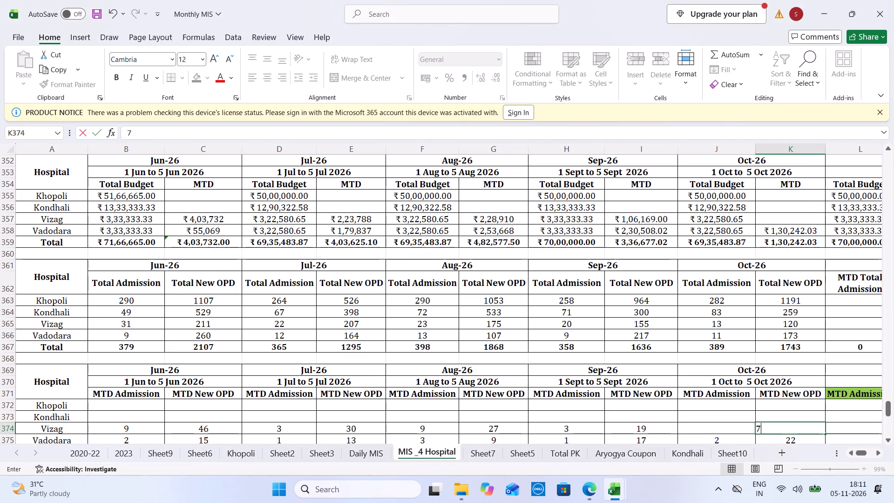
{"action": "key", "text": "BackSpace"}
{"action": "type", "text": "37"}
Sum Vizag's admissions for 1–5 October 2026 and enter MTD Admission 4 in J374 of the MIS sheet.
{"action": "key", "text": "ctrl+Tab"}
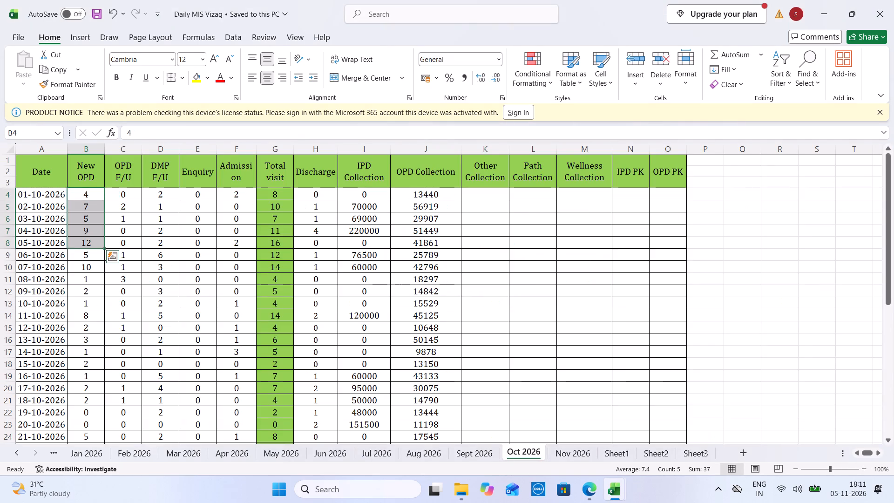
{"action": "left_click_drag", "start_coordinate": [238, 239], "coordinate": [233, 196]}
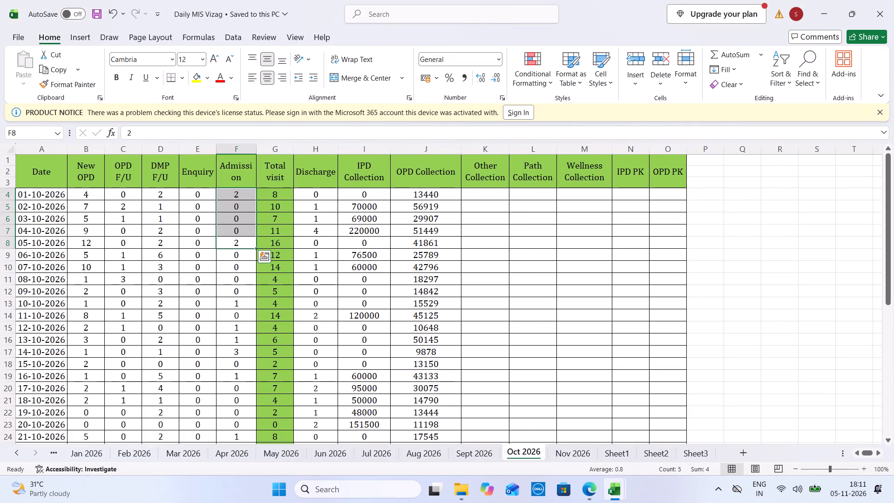
{"action": "key", "text": "ctrl+Tab"}
{"action": "left_click", "coordinate": [717, 434]}
{"action": "key", "text": "4"}
Sum Vizag's IPD and OPD collections for 1–5 October 2026 and enter 552576 in K357 of the MIS sheet.
{"action": "key", "text": "ctrl+Tab"}
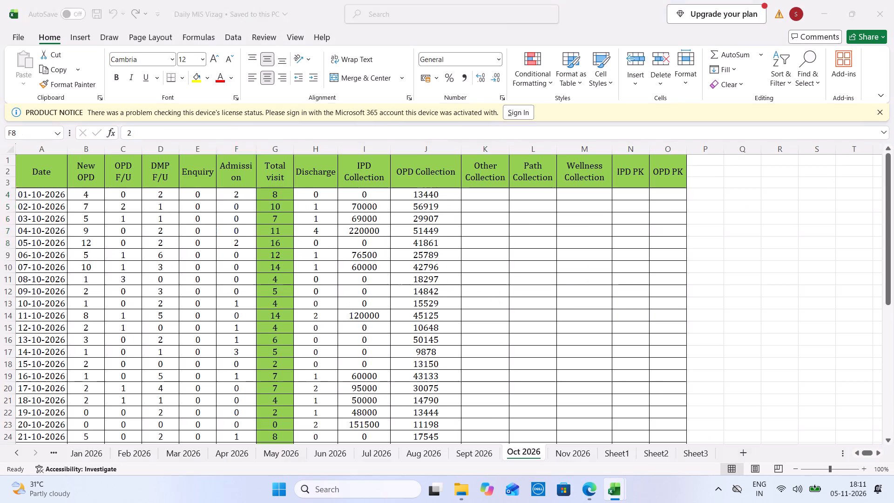
{"action": "left_click_drag", "start_coordinate": [425, 235], "coordinate": [355, 192]}
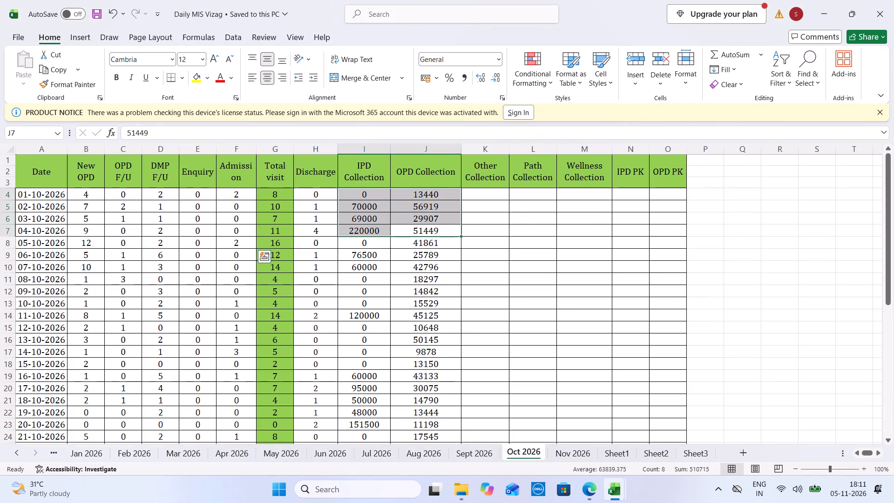
{"action": "left_click_drag", "start_coordinate": [355, 192], "coordinate": [416, 239]}
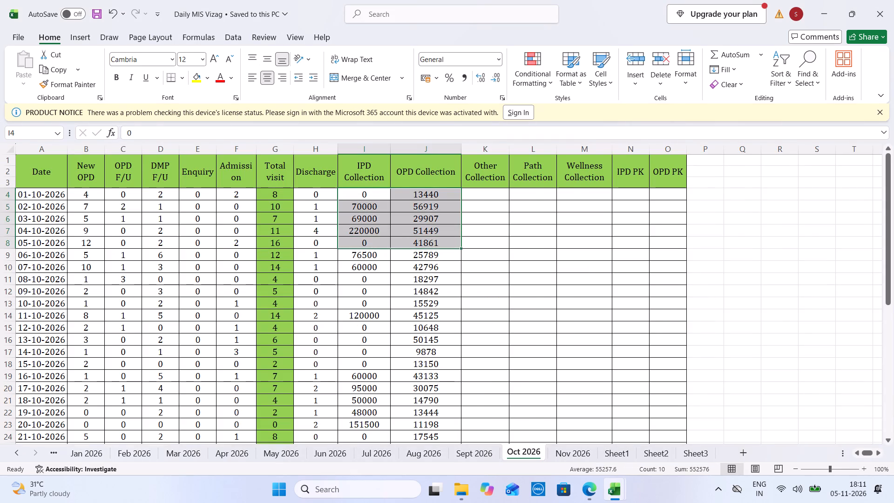
{"action": "key", "text": "ctrl+Tab"}
{"action": "left_click", "coordinate": [780, 222]}
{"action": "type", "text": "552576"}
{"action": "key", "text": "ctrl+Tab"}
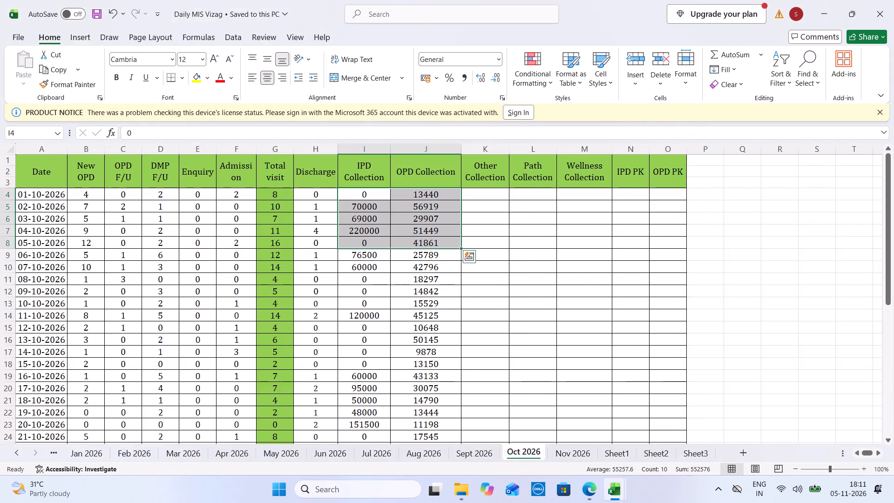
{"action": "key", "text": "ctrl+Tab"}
Copy Vizag's October MTD collection from K357 into its 1 Oct to 5 Oct Total Sale cell H340.
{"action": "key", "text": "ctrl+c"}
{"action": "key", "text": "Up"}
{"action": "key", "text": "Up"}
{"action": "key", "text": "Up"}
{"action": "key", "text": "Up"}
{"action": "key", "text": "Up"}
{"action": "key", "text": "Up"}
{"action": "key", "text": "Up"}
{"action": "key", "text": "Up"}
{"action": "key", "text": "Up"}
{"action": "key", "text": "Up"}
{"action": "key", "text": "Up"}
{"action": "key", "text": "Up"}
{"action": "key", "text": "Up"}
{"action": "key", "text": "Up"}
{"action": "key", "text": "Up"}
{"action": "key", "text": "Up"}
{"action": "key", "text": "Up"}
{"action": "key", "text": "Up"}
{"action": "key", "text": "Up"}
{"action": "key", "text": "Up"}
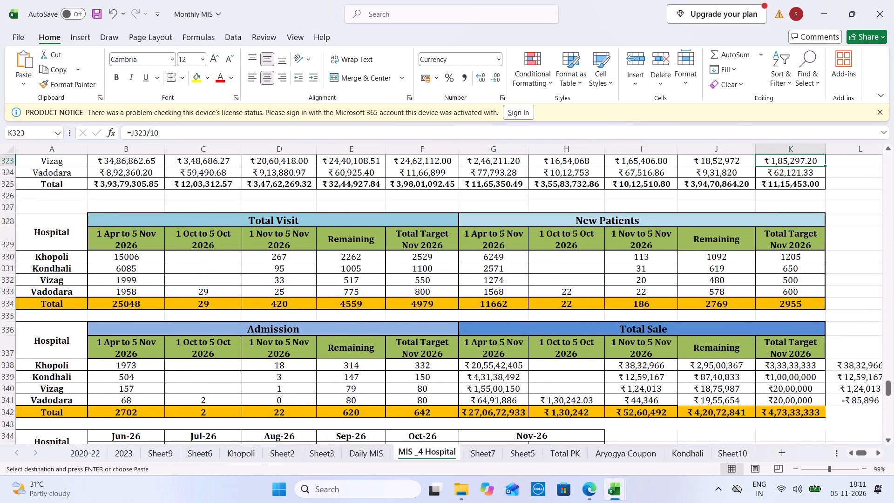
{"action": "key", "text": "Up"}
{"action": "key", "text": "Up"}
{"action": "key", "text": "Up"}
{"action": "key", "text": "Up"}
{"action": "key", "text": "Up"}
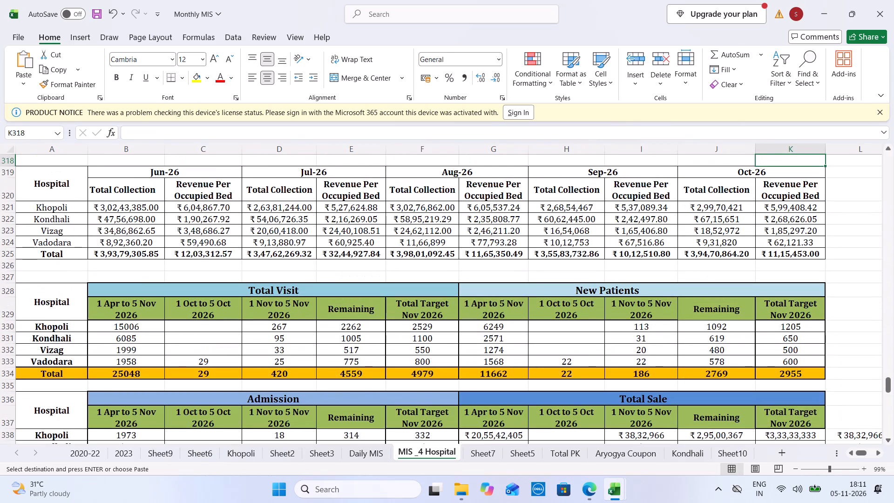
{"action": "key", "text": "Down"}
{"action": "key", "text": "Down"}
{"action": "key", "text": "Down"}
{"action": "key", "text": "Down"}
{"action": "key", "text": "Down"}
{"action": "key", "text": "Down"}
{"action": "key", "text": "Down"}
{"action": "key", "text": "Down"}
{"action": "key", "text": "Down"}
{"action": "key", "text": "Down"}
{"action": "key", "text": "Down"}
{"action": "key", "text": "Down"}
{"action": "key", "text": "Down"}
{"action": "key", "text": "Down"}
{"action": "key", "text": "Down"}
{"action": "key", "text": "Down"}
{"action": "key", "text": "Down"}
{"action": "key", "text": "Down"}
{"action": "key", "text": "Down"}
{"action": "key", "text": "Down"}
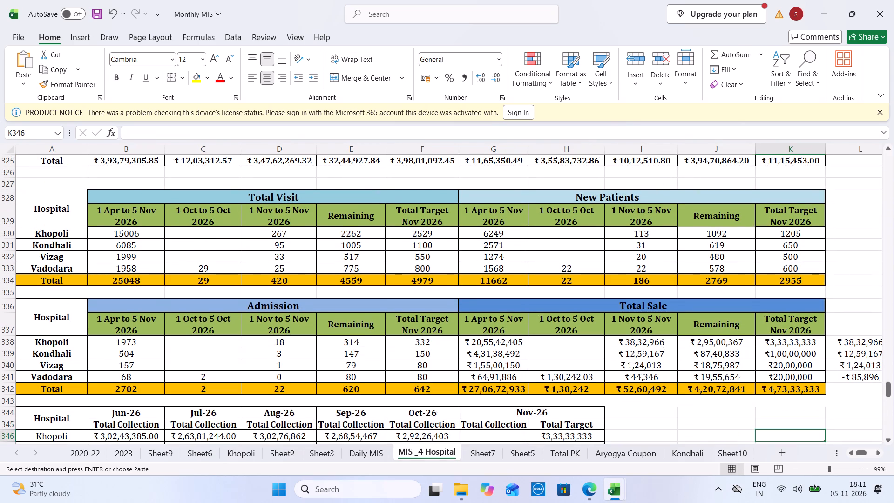
{"action": "left_click", "coordinate": [586, 369]}
{"action": "key", "text": "ctrl+v"}
Fill Vizag's 1 Oct to 5 Oct comparison cells with New Patients 37 in H332 and Admission 4 in C340.
{"action": "left_click", "coordinate": [593, 254]}
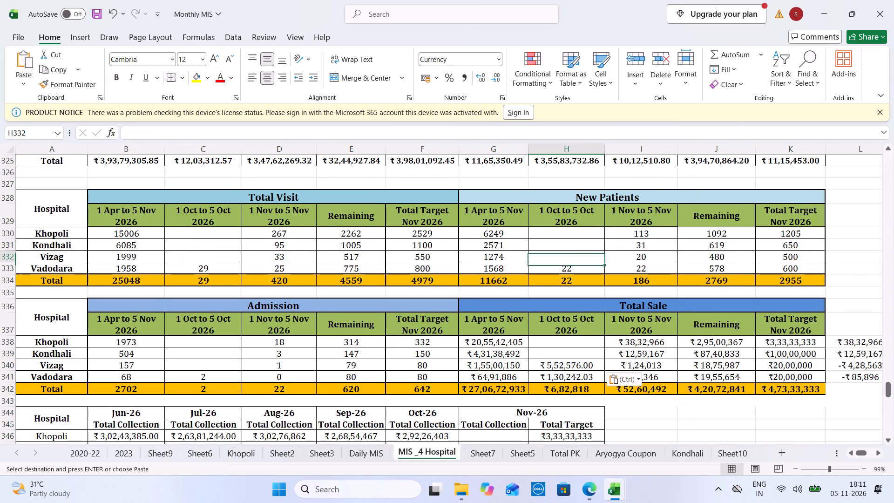
{"action": "type", "text": "37"}
{"action": "key", "text": "ctrl+Tab"}
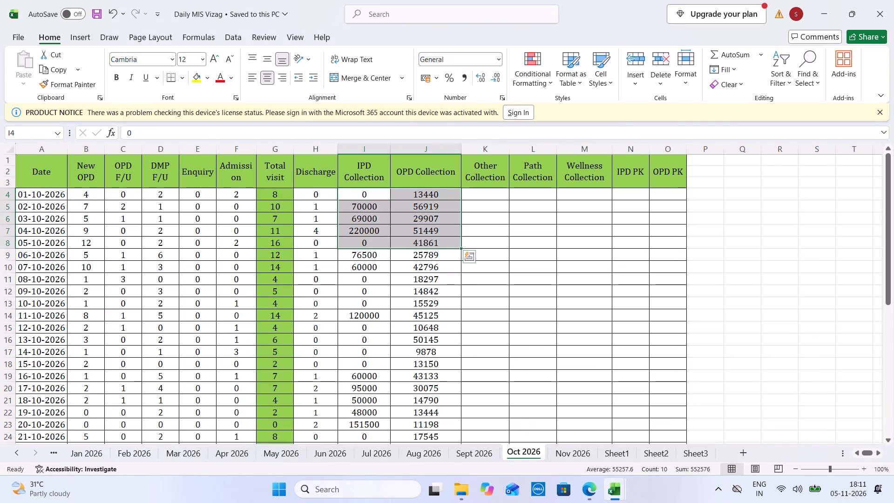
{"action": "key", "text": "ctrl+Tab"}
{"action": "left_click", "coordinate": [235, 369]}
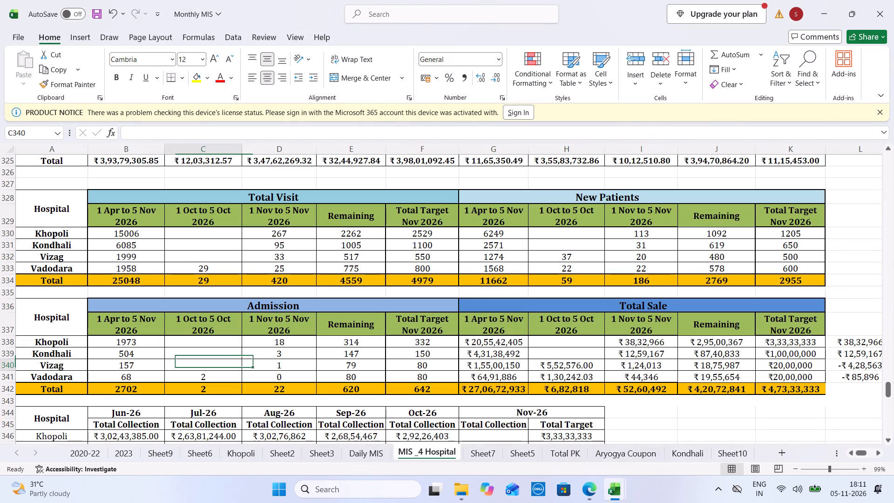
{"action": "key", "text": "4"}
Sum Vizag's total visits for 1–5 October 2026, enter 52 in C332 under Total Visit, and save the workbook.
{"action": "key", "text": "ctrl+Tab"}
{"action": "left_click_drag", "start_coordinate": [262, 244], "coordinate": [267, 197]}
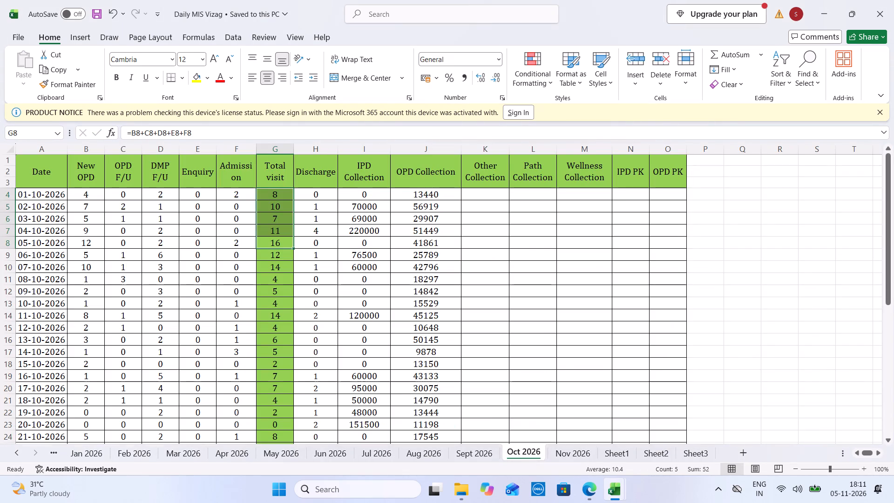
{"action": "key", "text": "ctrl+Tab"}
{"action": "left_click", "coordinate": [213, 251]}
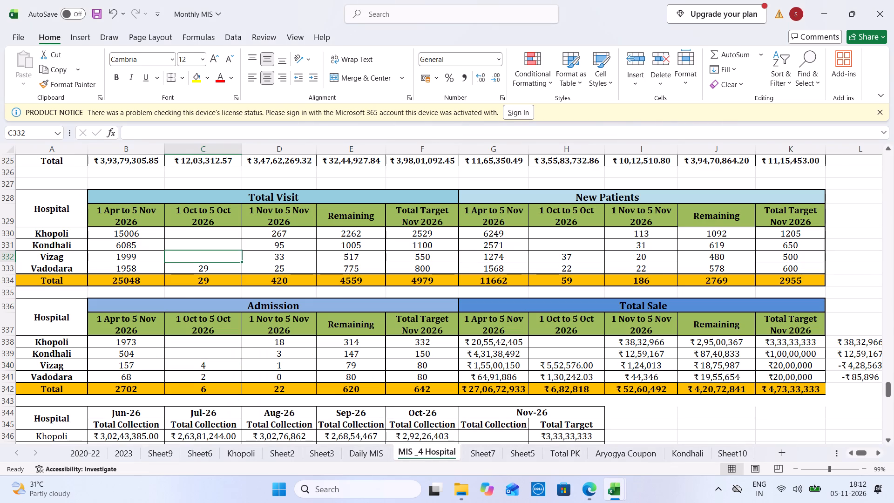
{"action": "type", "text": "52"}
{"action": "key", "text": "ctrl+s"}
Return to the monthly MTD tables in the MIS sheet and close the Daily MIS Vizag workbook.
{"action": "key", "text": "Down"}
{"action": "key", "text": "Down"}
{"action": "key", "text": "Down"}
{"action": "key", "text": "Down"}
{"action": "key", "text": "Down"}
{"action": "key", "text": "Down"}
{"action": "key", "text": "Down"}
{"action": "key", "text": "Down"}
{"action": "key", "text": "Down"}
{"action": "key", "text": "Down"}
{"action": "key", "text": "Down"}
{"action": "key", "text": "Down"}
{"action": "key", "text": "Down"}
{"action": "key", "text": "Down"}
{"action": "key", "text": "Down"}
{"action": "key", "text": "Down"}
{"action": "key", "text": "Down"}
{"action": "key", "text": "Down"}
{"action": "key", "text": "Down"}
{"action": "key", "text": "Down"}
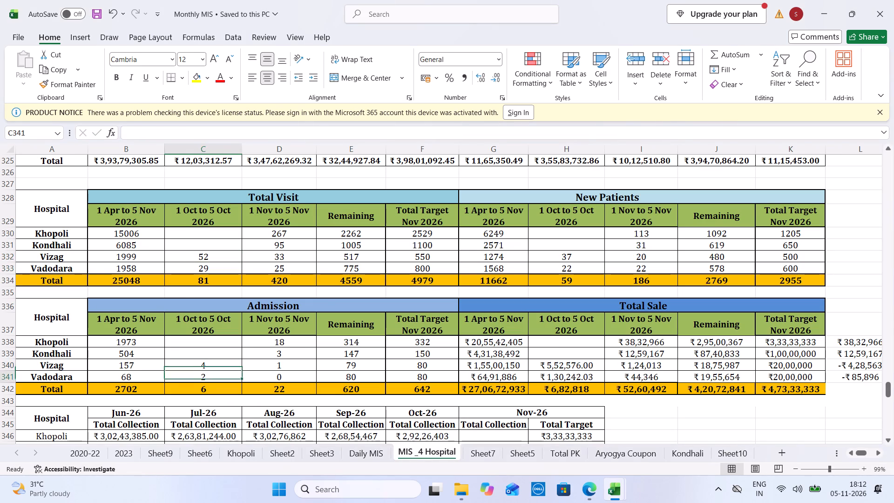
{"action": "key", "text": "Down"}
{"action": "key", "text": "Down"}
{"action": "key", "text": "Down"}
{"action": "key", "text": "Down"}
{"action": "key", "text": "Down"}
{"action": "key", "text": "Down"}
{"action": "key", "text": "Down"}
{"action": "key", "text": "Down"}
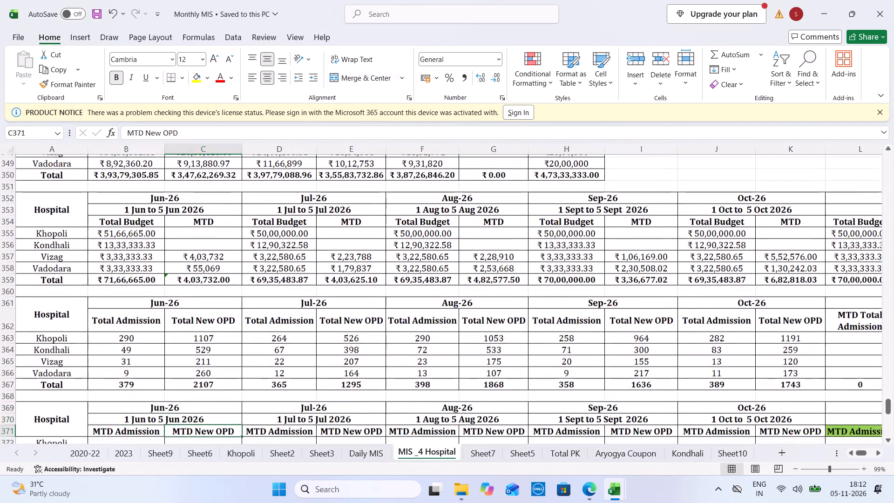
{"action": "key", "text": "Down"}
{"action": "key", "text": "Down"}
{"action": "key", "text": "Down"}
{"action": "key", "text": "Down"}
{"action": "key", "text": "ctrl+Tab"}
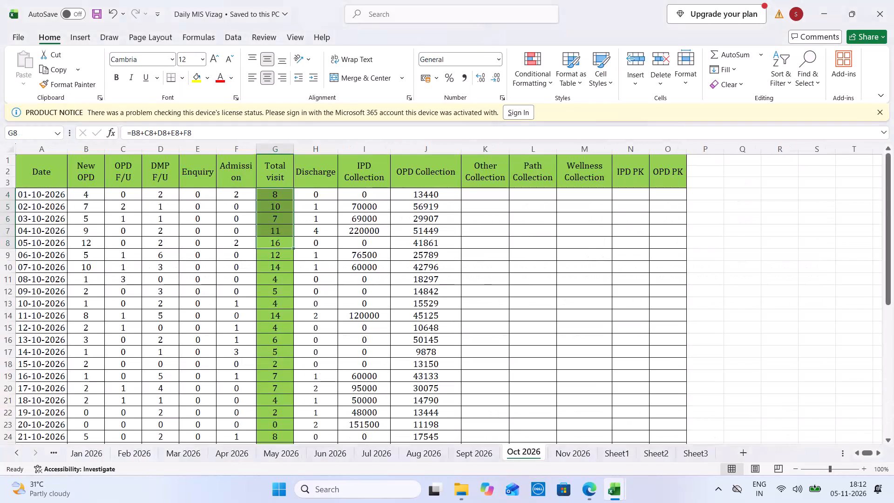
{"action": "left_click", "coordinate": [893, 0]}
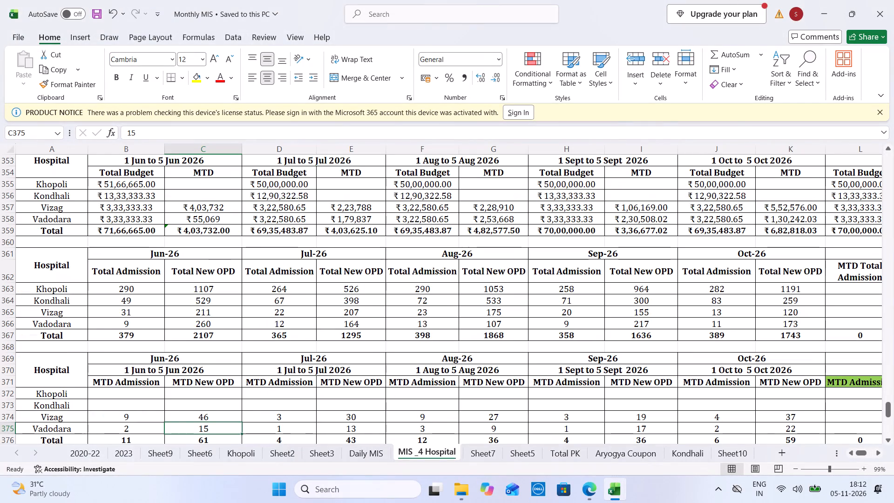
Open the Daily MIS 2025_Kondhali workbook and enter its 1–5 June figures: MTD Admission 3 in B373 and MTD New OPD 6 in C373.
{"action": "left_click", "coordinate": [461, 500]}
{"action": "double_click", "coordinate": [156, 204]}
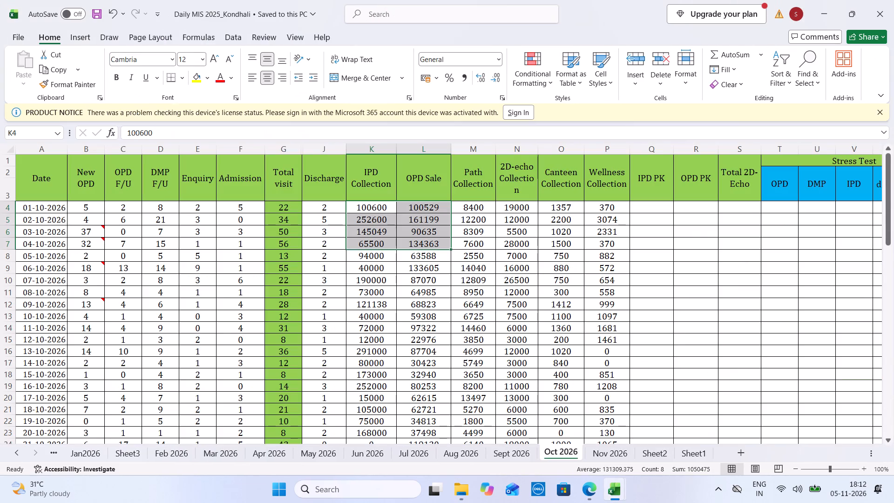
{"action": "left_click", "coordinate": [386, 454]}
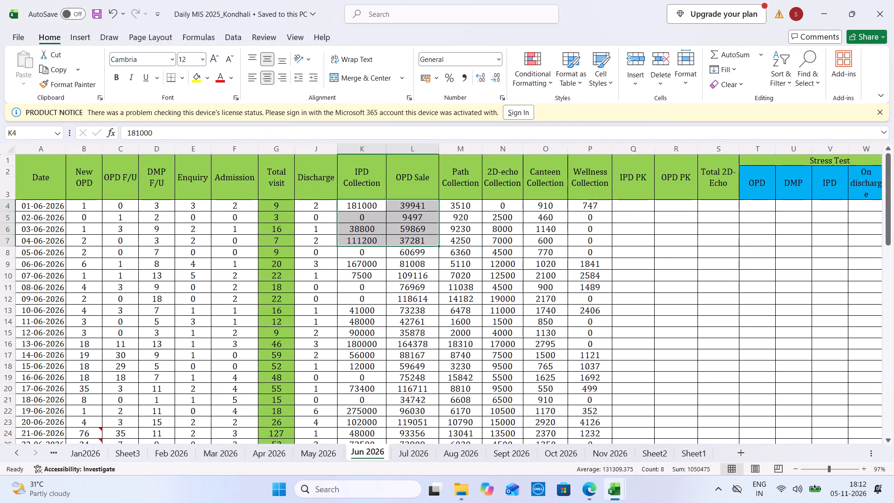
{"action": "left_click_drag", "start_coordinate": [84, 203], "coordinate": [84, 249]}
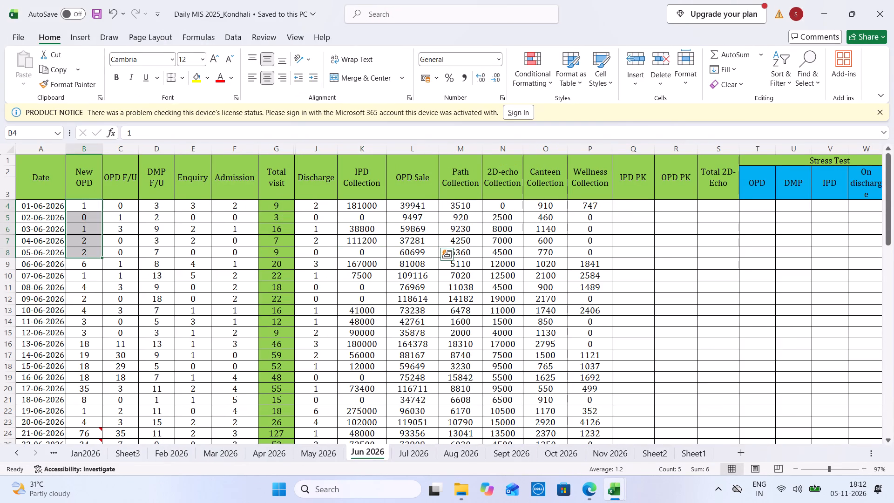
{"action": "key", "text": "ctrl+Tab"}
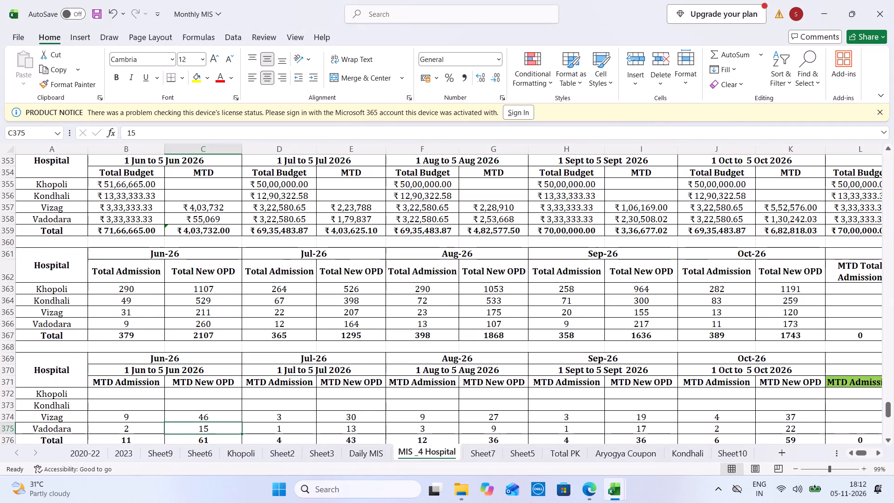
{"action": "left_click", "coordinate": [133, 408]}
{"action": "key", "text": "3"}
{"action": "key", "text": "Tab"}
{"action": "key", "text": "6"}
Sum Kondhali's IPD Collection and OPD Sale for 1–5 June 2026 and enter 538287 in C356 of the MIS sheet.
{"action": "key", "text": "ctrl+Tab"}
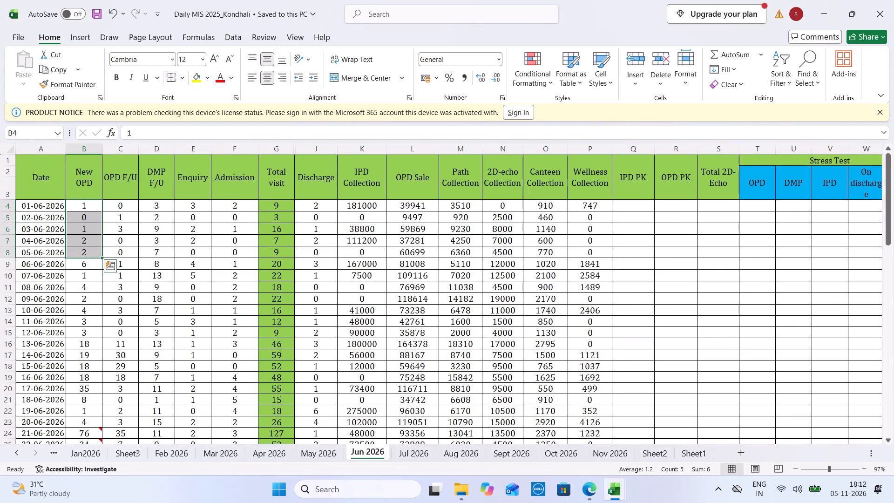
{"action": "left_click", "coordinate": [407, 242]}
{"action": "left_click_drag", "start_coordinate": [407, 242], "coordinate": [375, 227]}
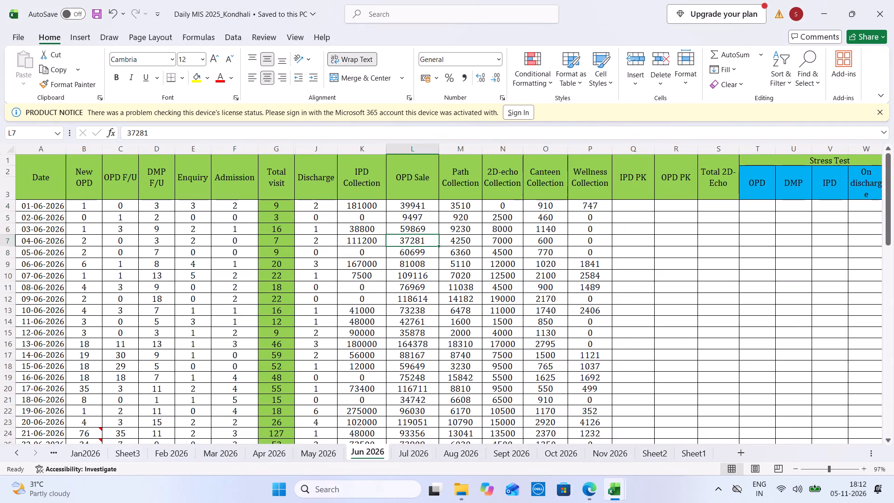
{"action": "left_click_drag", "start_coordinate": [375, 227], "coordinate": [354, 203]}
{"action": "left_click_drag", "start_coordinate": [419, 250], "coordinate": [358, 200]}
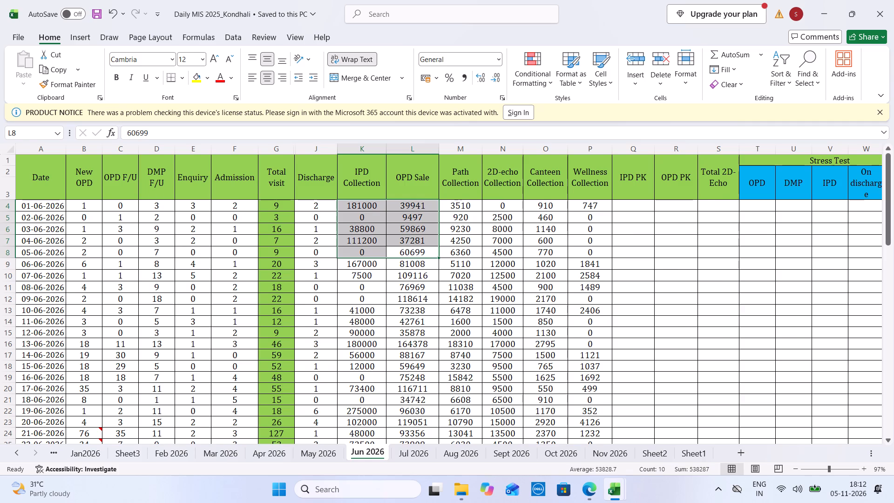
{"action": "key", "text": "ctrl+Tab"}
{"action": "left_click", "coordinate": [231, 193]}
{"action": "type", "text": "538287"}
Take Kondhali's 1–5 July figures from its Jul 2026 sheet and enter MTD New OPD 61 in E373 and MTD Admission 17 in D373.
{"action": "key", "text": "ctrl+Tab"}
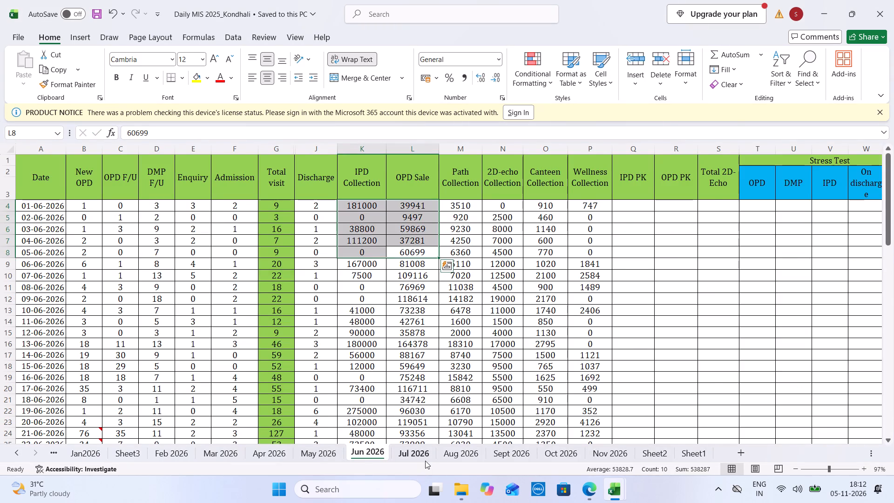
{"action": "left_click", "coordinate": [425, 461]}
{"action": "left_click_drag", "start_coordinate": [93, 208], "coordinate": [92, 251]}
{"action": "key", "text": "ctrl+Tab"}
{"action": "left_click", "coordinate": [363, 406]}
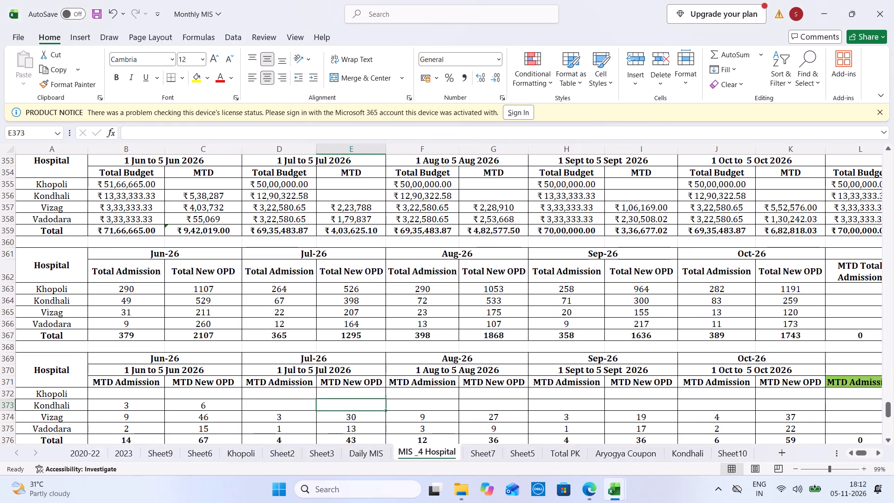
{"action": "type", "text": "61"}
{"action": "key", "text": "ctrl+Tab"}
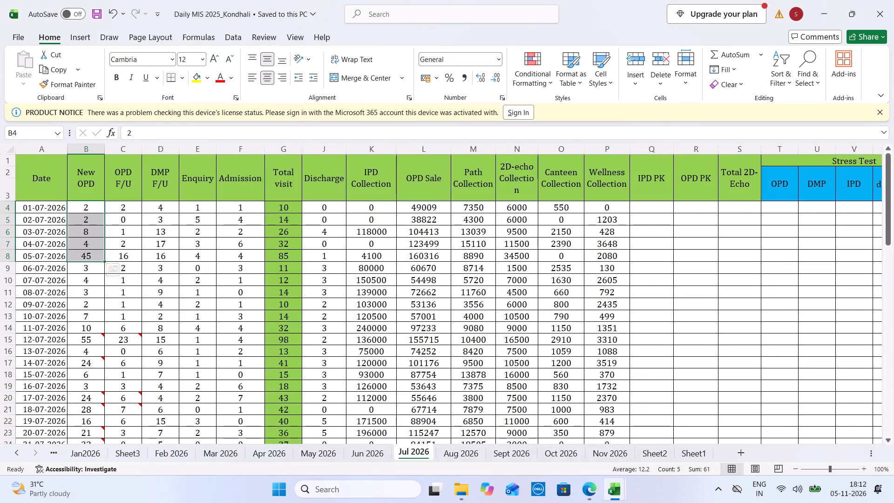
{"action": "left_click_drag", "start_coordinate": [234, 250], "coordinate": [240, 208]}
{"action": "key", "text": "ctrl+Tab"}
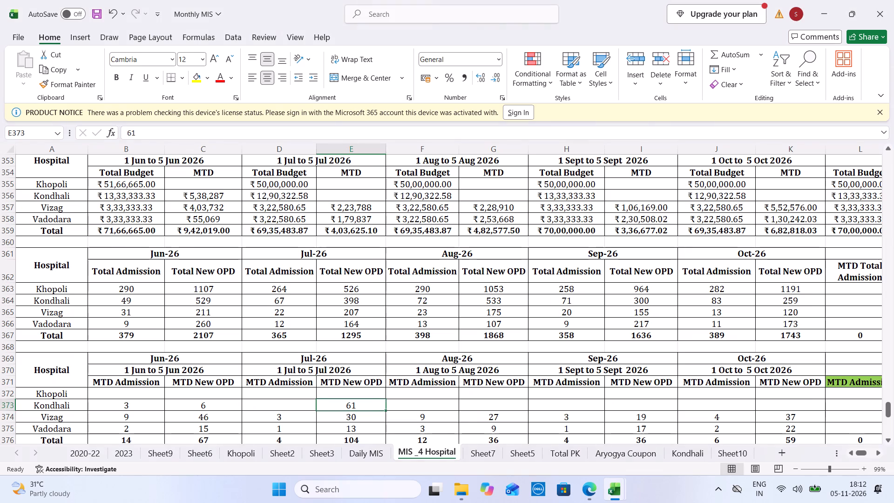
{"action": "left_click", "coordinate": [290, 411]}
{"action": "key", "text": "Up"}
{"action": "type", "text": "17"}
Sum Kondhali's IPD Collection and OPD Sale for 1–5 July 2026 and enter 598159 in E356 of the MIS sheet.
{"action": "key", "text": "ctrl+Tab"}
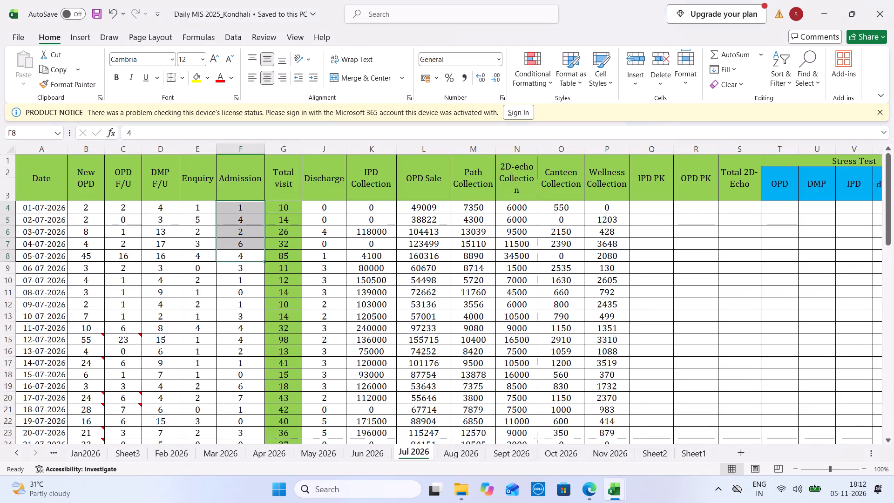
{"action": "left_click_drag", "start_coordinate": [439, 254], "coordinate": [361, 209]}
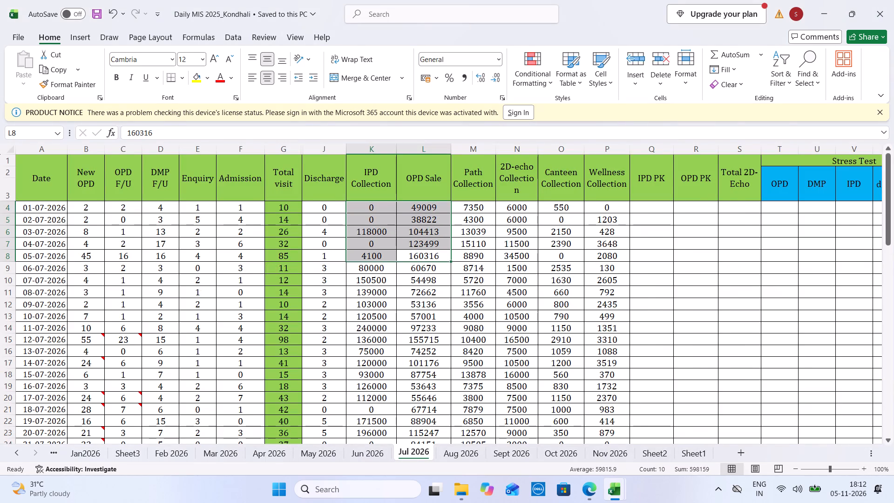
{"action": "key", "text": "ctrl+Tab"}
{"action": "left_click", "coordinate": [366, 200]}
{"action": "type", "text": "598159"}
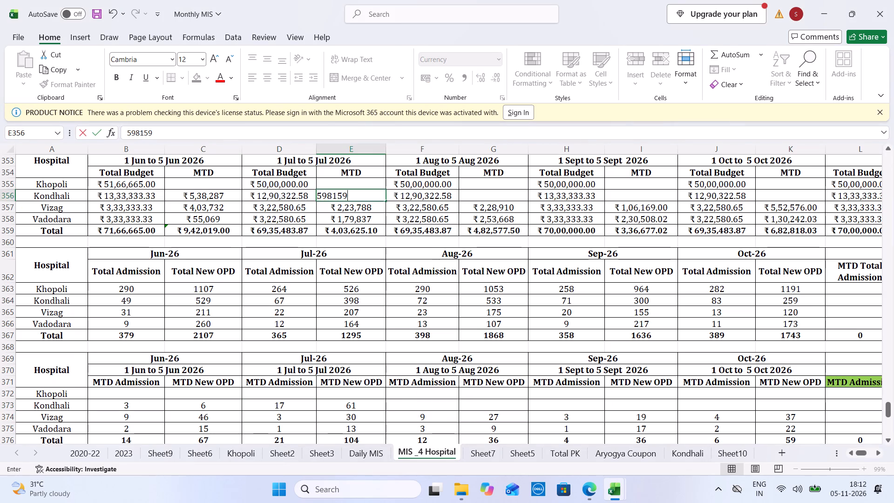
Take Kondhali's 1–5 August figures from its Aug 2026 sheet and enter MTD New OPD 114 in G373 and MTD Admission 9 in F373.
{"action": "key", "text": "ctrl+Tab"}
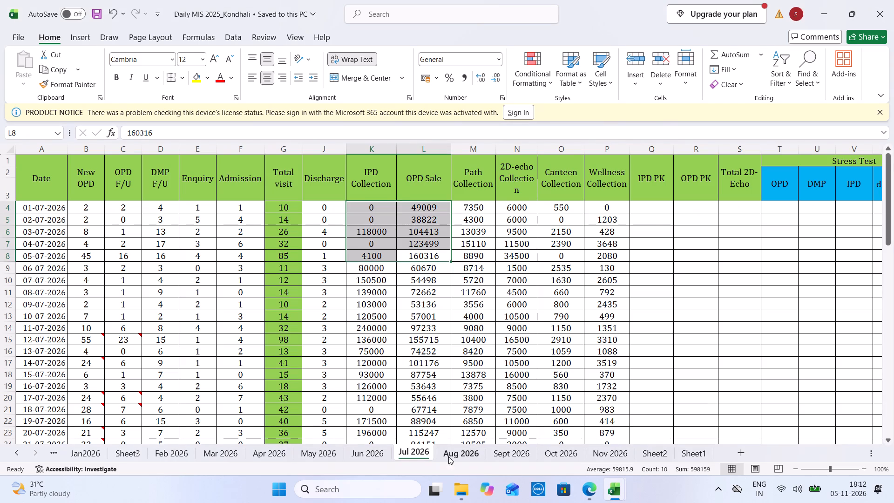
{"action": "left_click", "coordinate": [467, 454]}
{"action": "left_click_drag", "start_coordinate": [90, 184], "coordinate": [87, 210]}
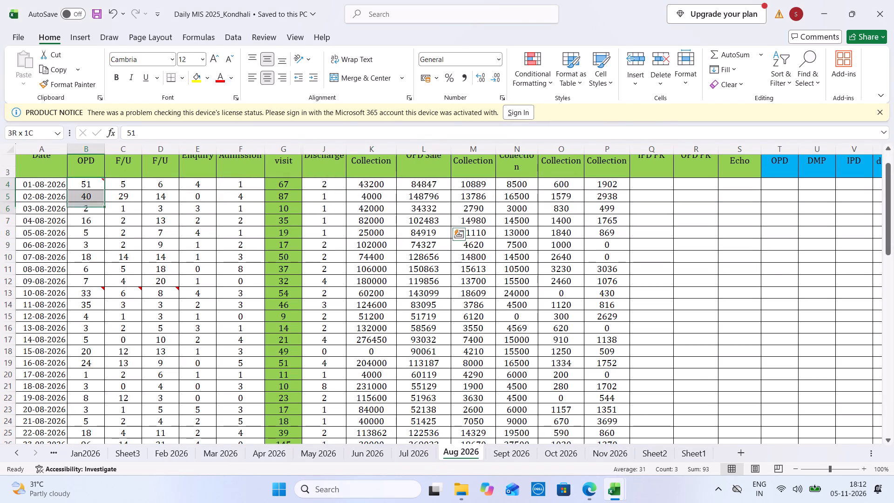
{"action": "left_click_drag", "start_coordinate": [87, 210], "coordinate": [87, 229]}
{"action": "key", "text": "ctrl+Tab"}
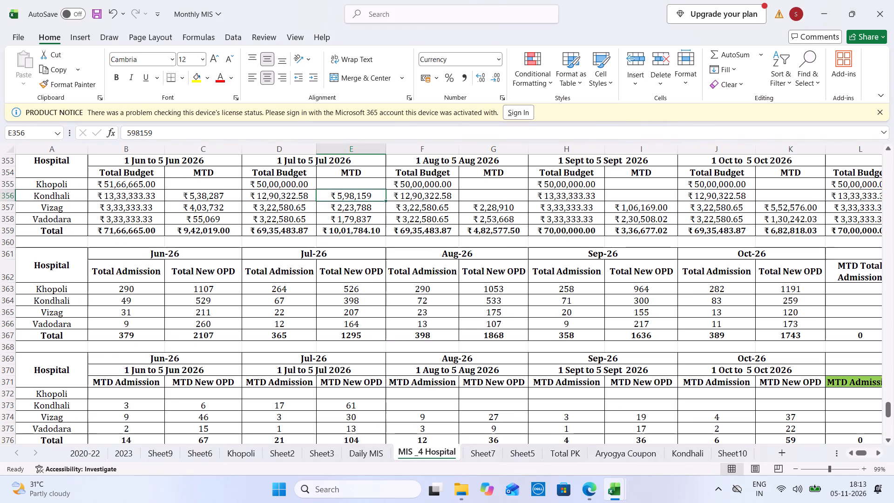
{"action": "left_click", "coordinate": [473, 406]}
{"action": "type", "text": "114"}
{"action": "key", "text": "ctrl+Tab"}
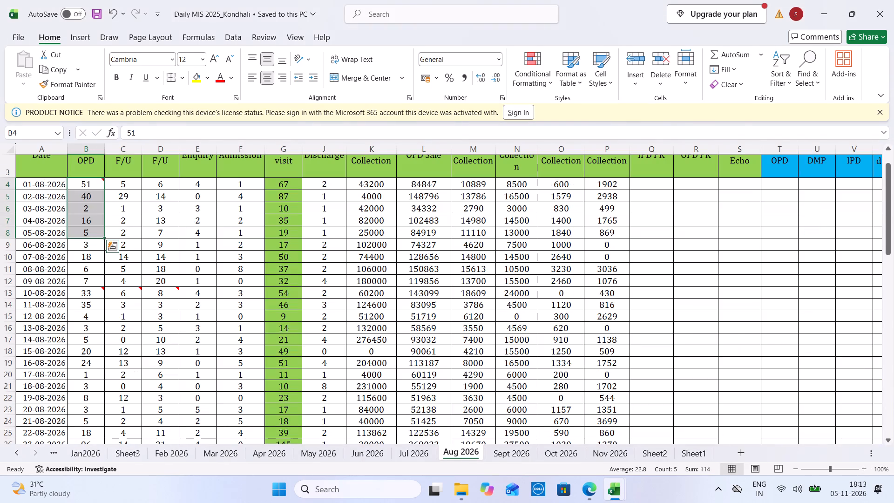
{"action": "left_click_drag", "start_coordinate": [257, 233], "coordinate": [234, 189]}
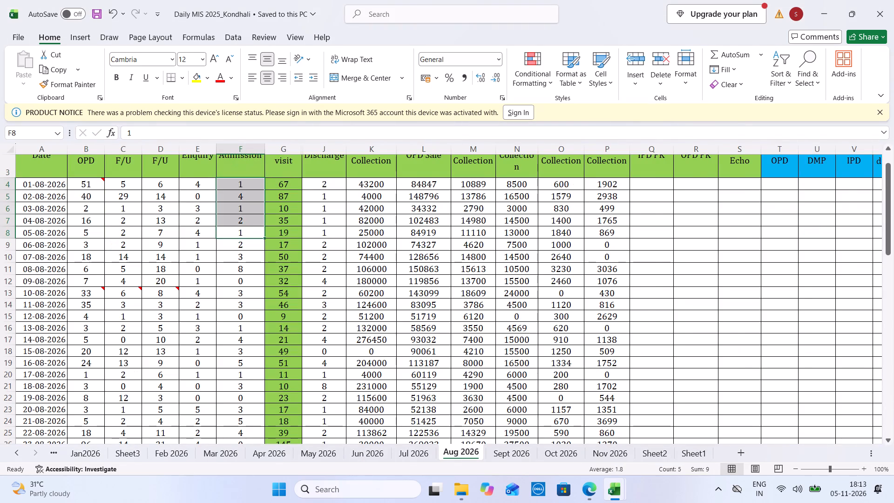
{"action": "key", "text": "ctrl+Tab"}
{"action": "left_click", "coordinate": [431, 403]}
{"action": "key", "text": "9"}
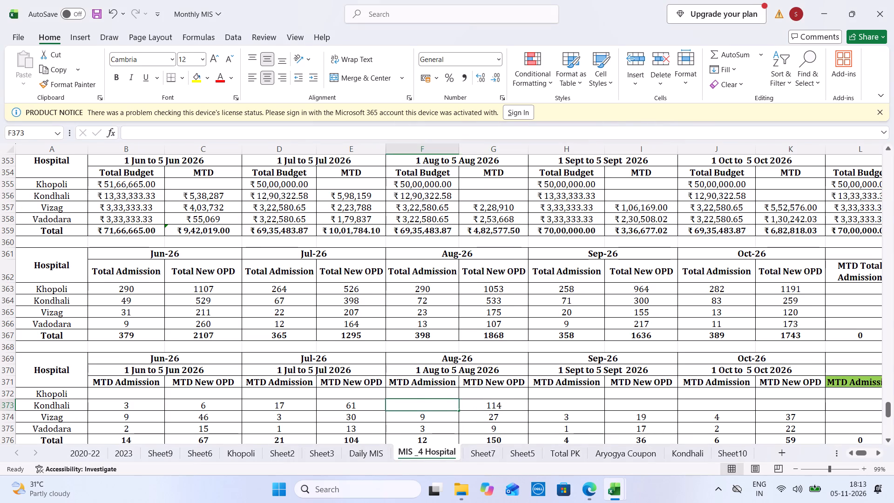
Sum Kondhali's IPD Collection and OPD Sale for 1–5 August 2026 and enter 651577 in G356 of the MIS sheet.
{"action": "key", "text": "ctrl+Tab"}
{"action": "left_click_drag", "start_coordinate": [406, 233], "coordinate": [364, 191]}
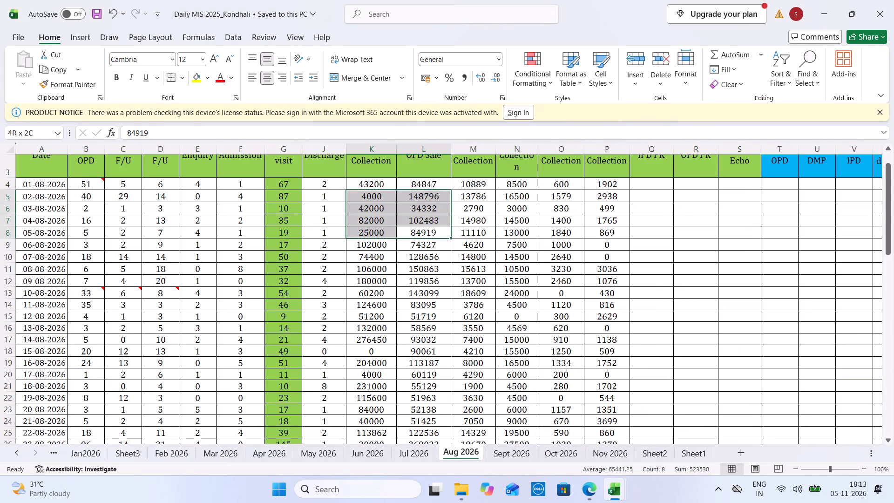
{"action": "left_click_drag", "start_coordinate": [364, 191], "coordinate": [367, 183]}
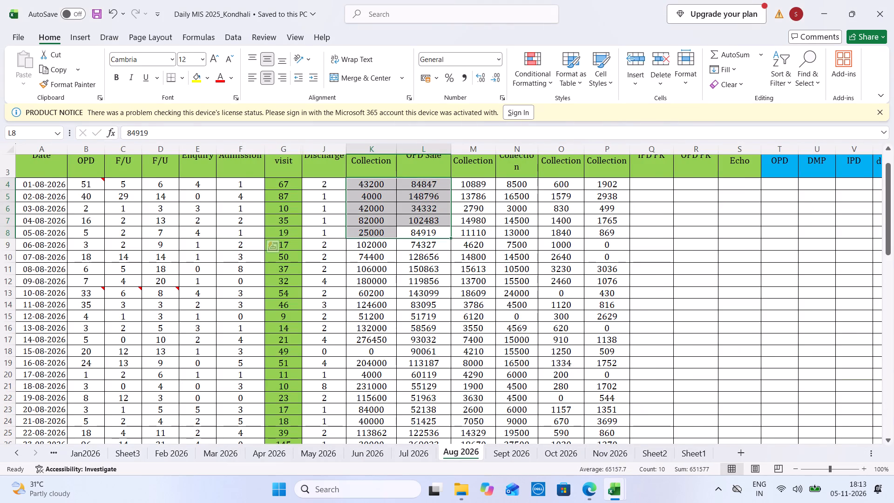
{"action": "key", "text": "ctrl+Tab"}
{"action": "left_click", "coordinate": [503, 195]}
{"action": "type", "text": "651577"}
Sum Kondhali's New OPD for 1–5 September from its Sept 2026 sheet and enter MTD New OPD 84 in I373 of the MIS sheet.
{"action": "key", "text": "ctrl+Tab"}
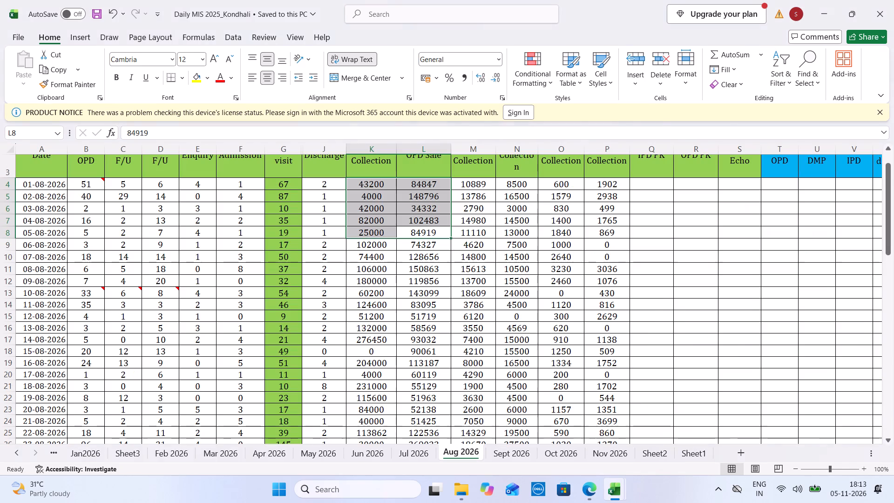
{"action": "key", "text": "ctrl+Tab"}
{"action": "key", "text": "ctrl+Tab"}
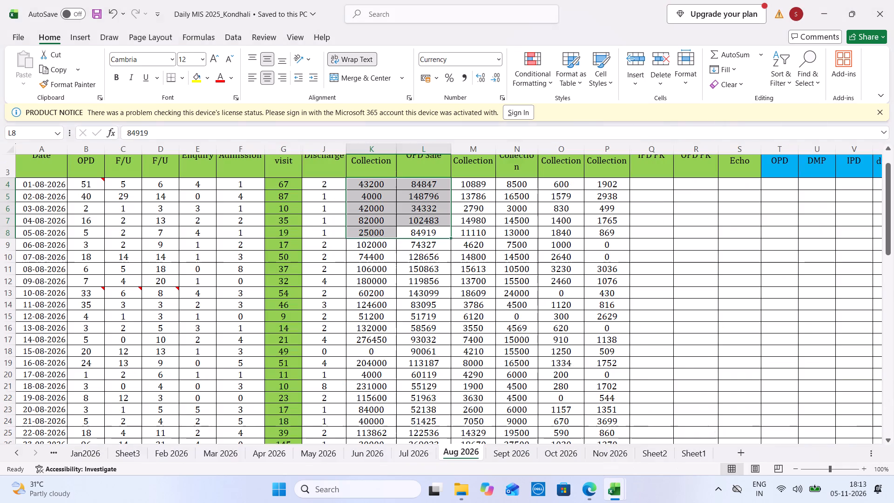
{"action": "left_click", "coordinate": [528, 456]}
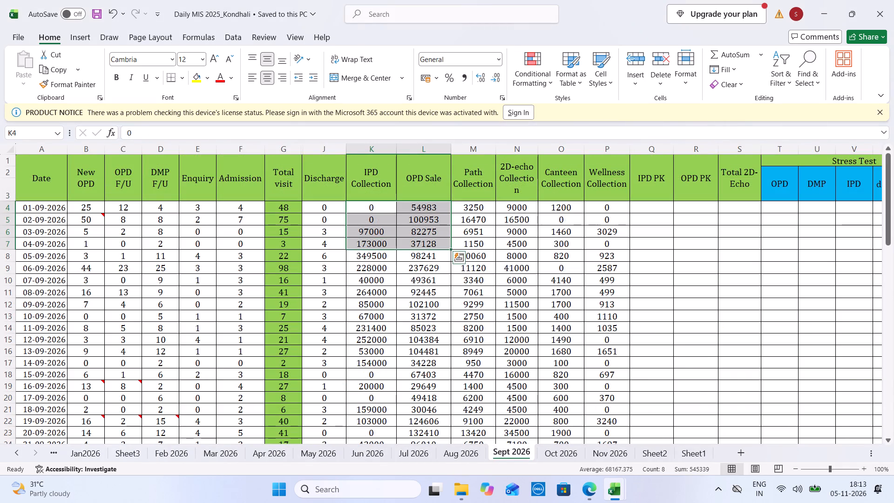
{"action": "left_click_drag", "start_coordinate": [100, 251], "coordinate": [88, 204]}
{"action": "key", "text": "ctrl+Tab"}
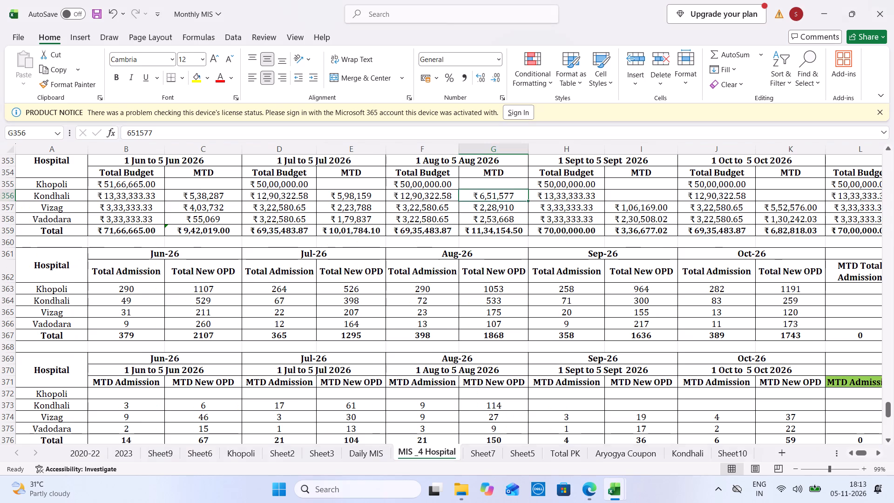
{"action": "left_click", "coordinate": [635, 402]}
{"action": "type", "text": "84"}
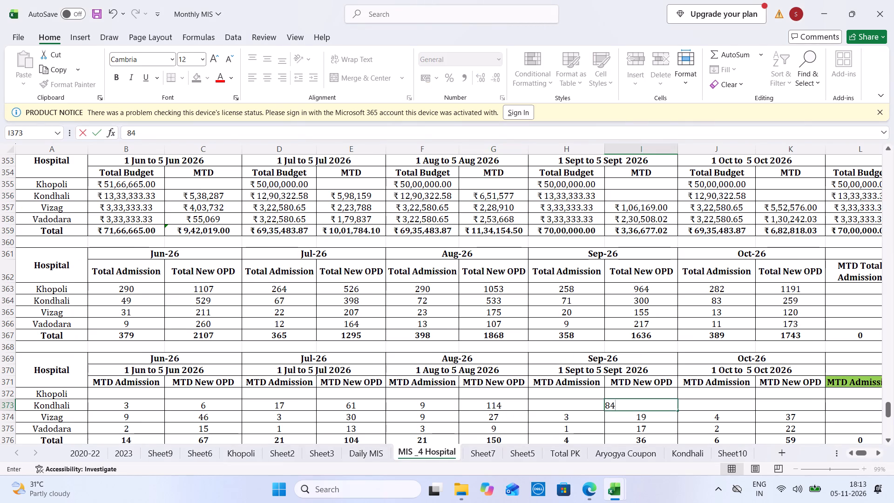
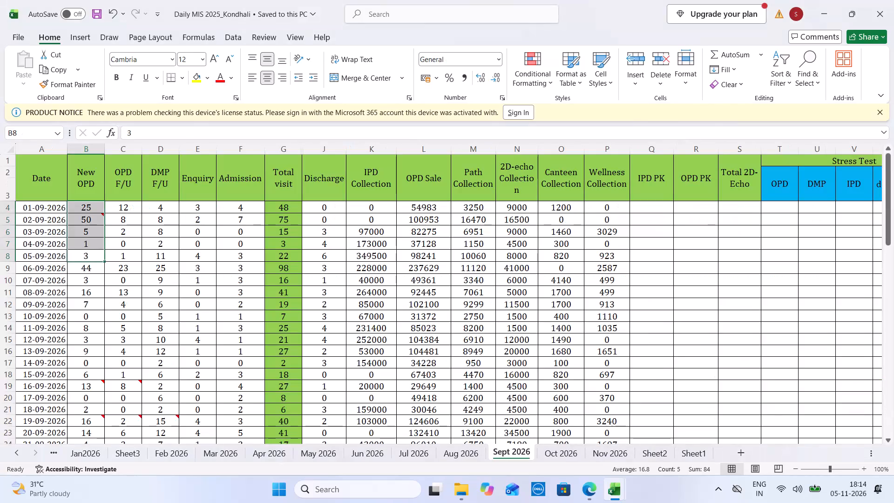
Sum Kondhali's Admission for 1–5 September 2026 and enter MTD Admission 14 in H373 of the MIS sheet.
{"action": "left_click_drag", "start_coordinate": [237, 257], "coordinate": [237, 211]}
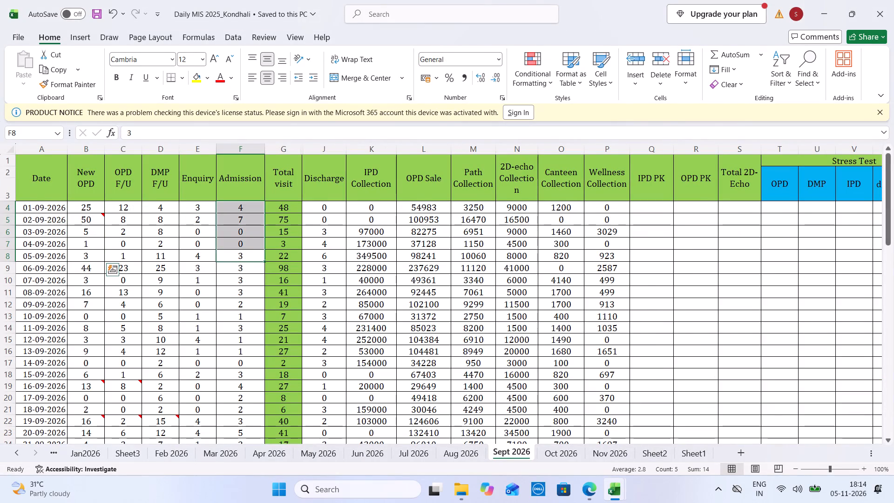
{"action": "key", "text": "ctrl+Tab"}
{"action": "type", "text": "14"}
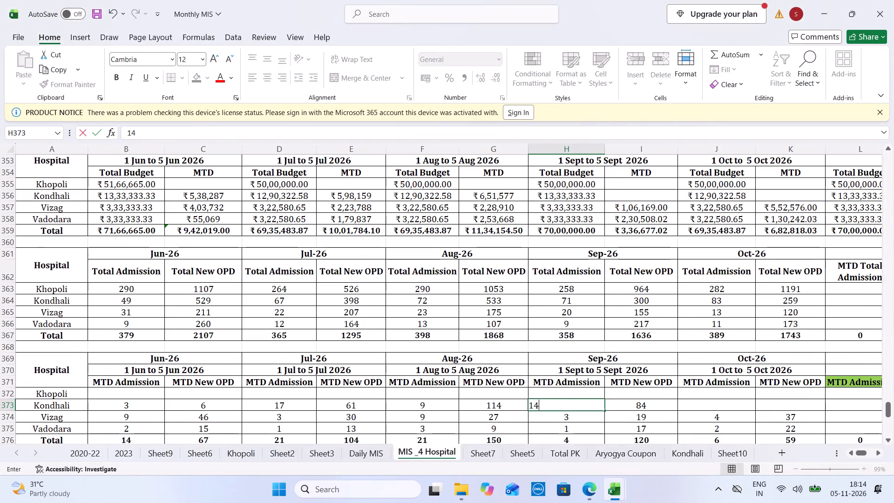
Sum Kondhali's IPD Collection and OPD Sale for 1–5 September 2026 and enter 993080 in I356 of the MIS sheet.
{"action": "key", "text": "ctrl+Tab"}
{"action": "left_click_drag", "start_coordinate": [419, 253], "coordinate": [352, 213]}
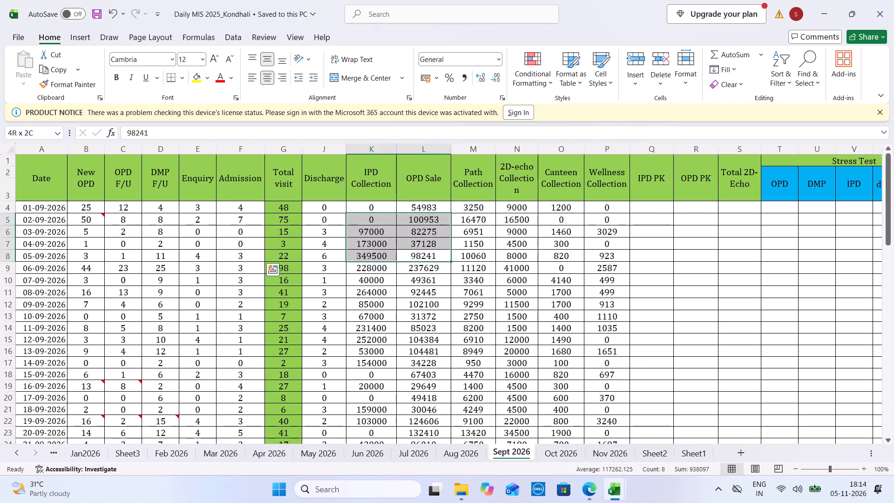
{"action": "left_click_drag", "start_coordinate": [352, 213], "coordinate": [352, 208]}
{"action": "key", "text": "ctrl+Tab"}
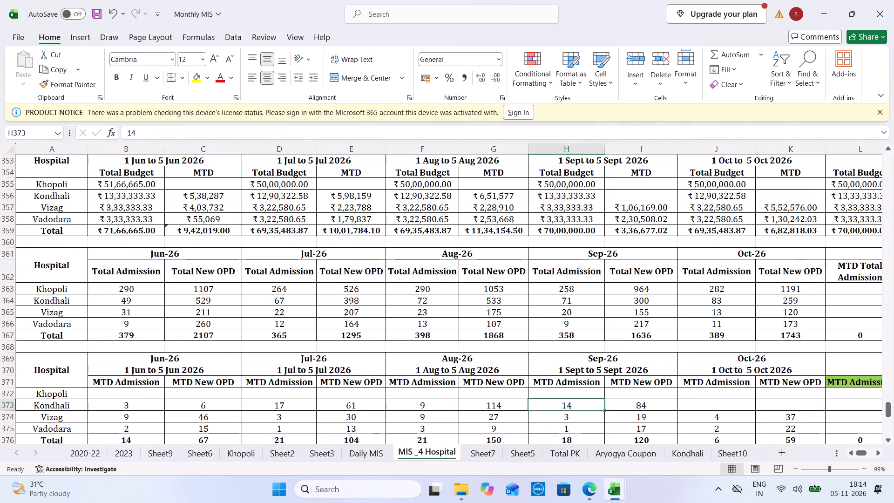
{"action": "left_click", "coordinate": [663, 194]}
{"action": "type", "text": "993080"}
Take Kondhali's 1–5 October figures from its Oct 2026 sheet and enter MTD New OPD 80 in K373 and MTD Admission 10 in J373.
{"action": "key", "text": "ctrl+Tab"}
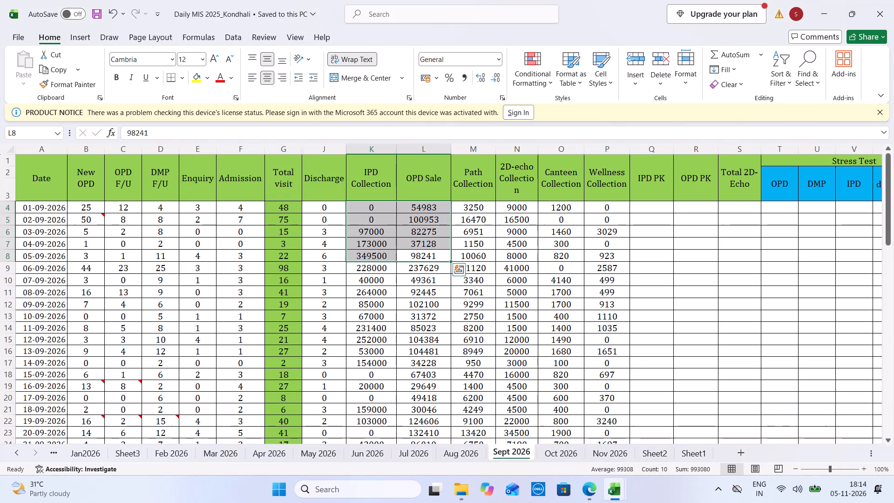
{"action": "left_click", "coordinate": [557, 448]}
{"action": "left_click_drag", "start_coordinate": [91, 210], "coordinate": [89, 256]}
{"action": "key", "text": "ctrl+Tab"}
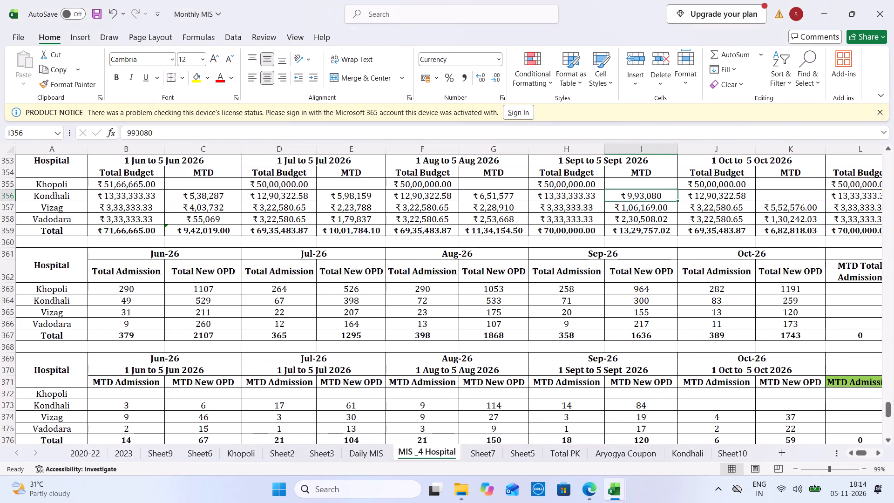
{"action": "left_click", "coordinate": [786, 401]}
{"action": "type", "text": "80"}
{"action": "key", "text": "ctrl+Tab"}
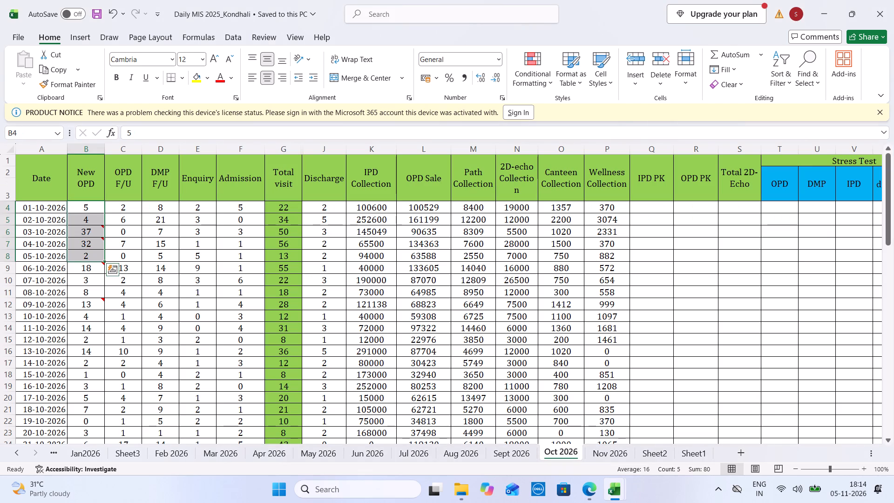
{"action": "left_click", "coordinate": [248, 249]}
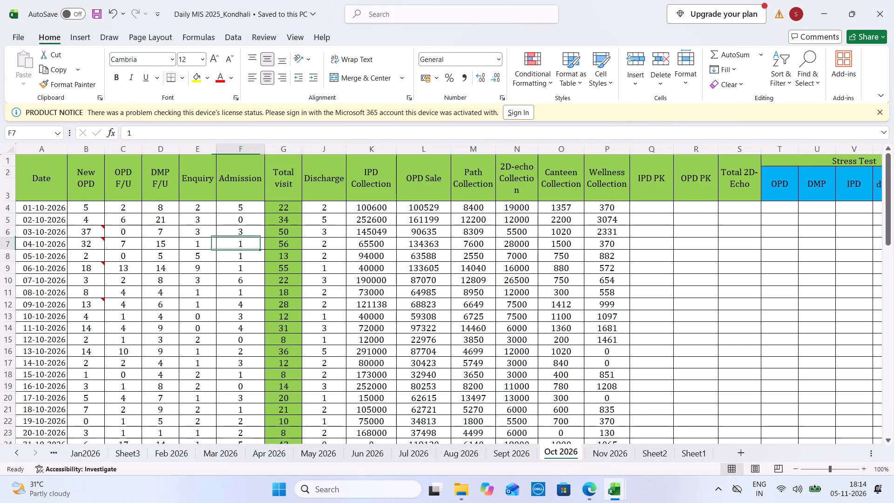
{"action": "left_click_drag", "start_coordinate": [237, 256], "coordinate": [244, 208]}
{"action": "key", "text": "ctrl+Tab"}
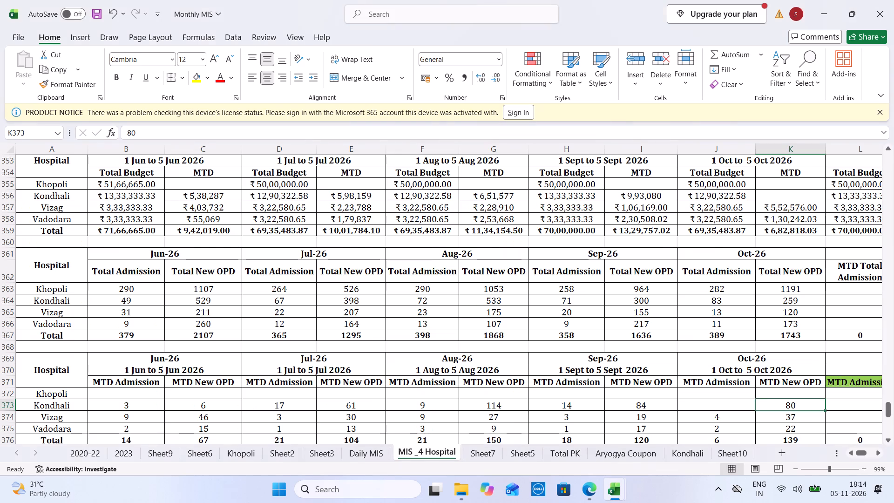
{"action": "left_click", "coordinate": [691, 406]}
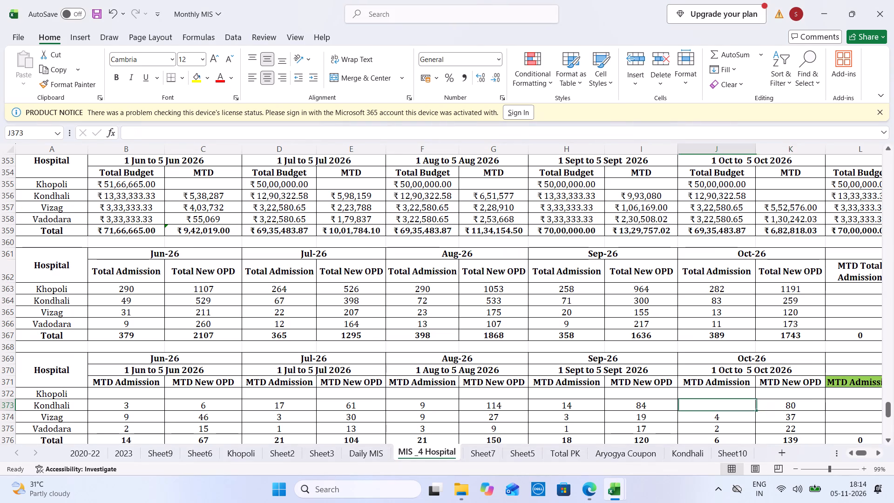
{"action": "type", "text": "10"}
Sum Kondhali's IPD Collection and OPD Sale for 1–5 October 2026 and enter 1208063 in K356 of the MIS sheet.
{"action": "key", "text": "ctrl+Tab"}
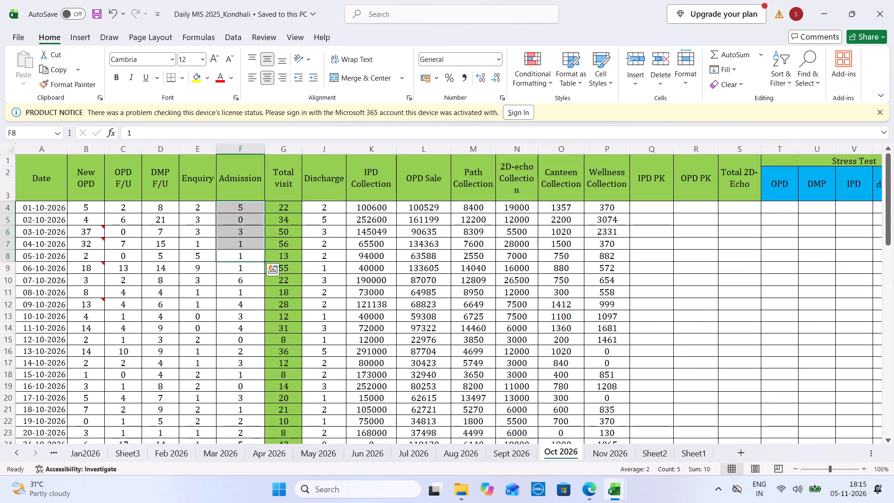
{"action": "left_click_drag", "start_coordinate": [375, 206], "coordinate": [422, 243]}
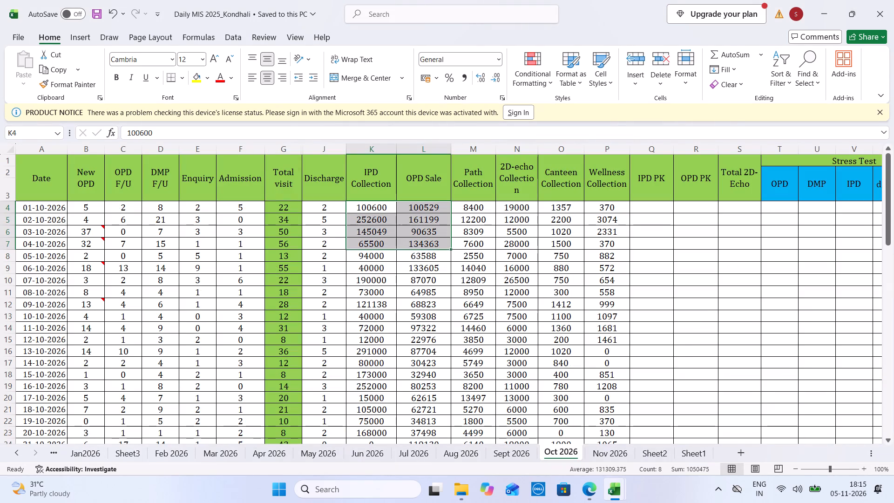
{"action": "left_click_drag", "start_coordinate": [411, 258], "coordinate": [371, 210]}
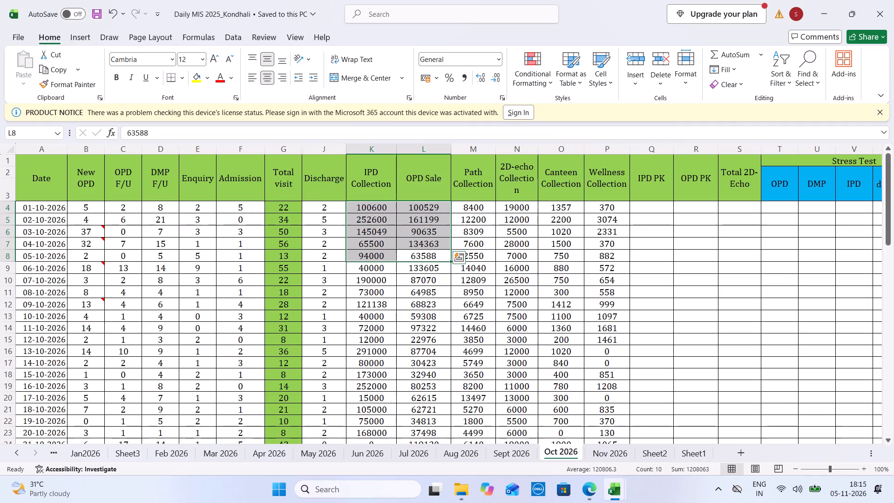
{"action": "key", "text": "ctrl+Tab"}
{"action": "left_click", "coordinate": [788, 198]}
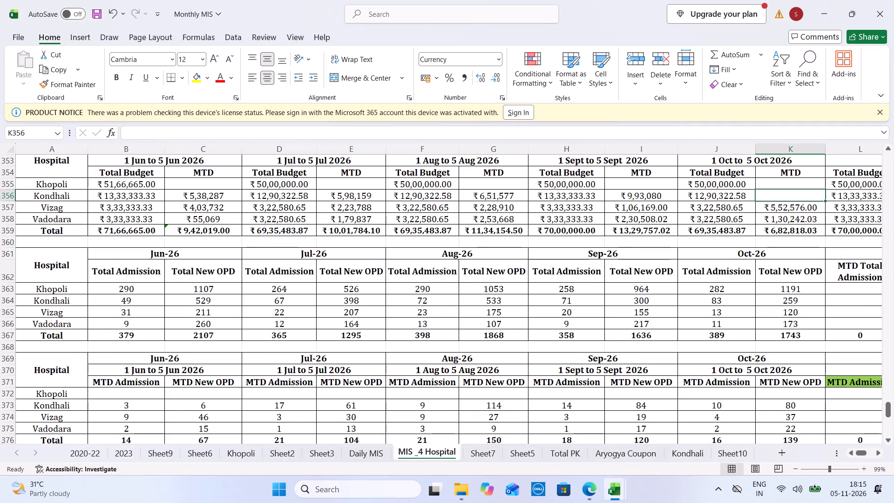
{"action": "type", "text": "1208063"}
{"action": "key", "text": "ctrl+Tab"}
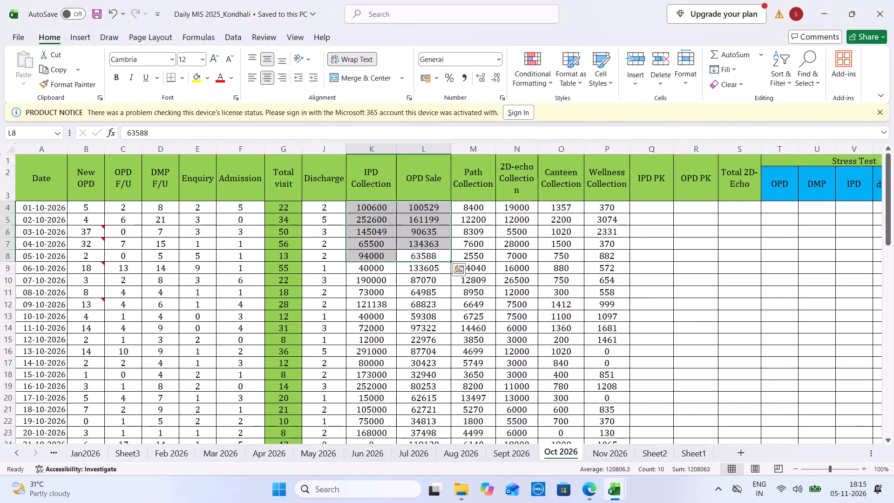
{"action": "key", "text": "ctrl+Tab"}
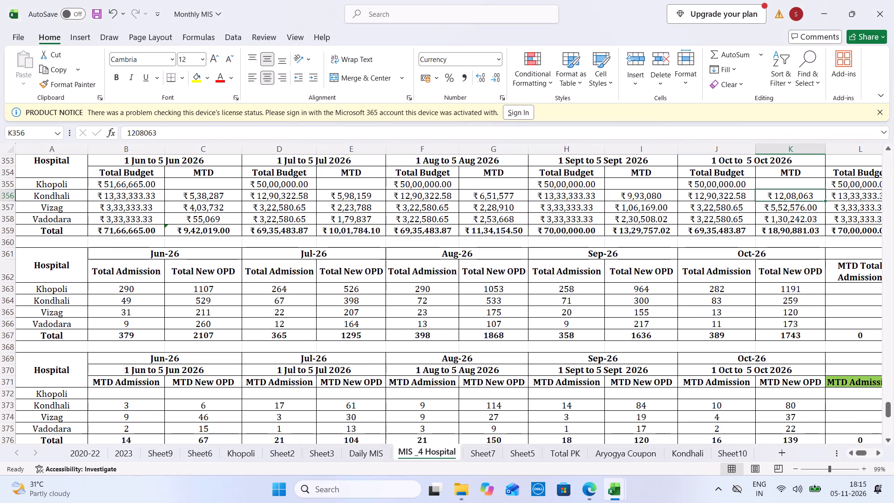
Copy Kondhali's October MTD collection from K356 into the 1 Oct to 5 Oct Total Sale cell H339.
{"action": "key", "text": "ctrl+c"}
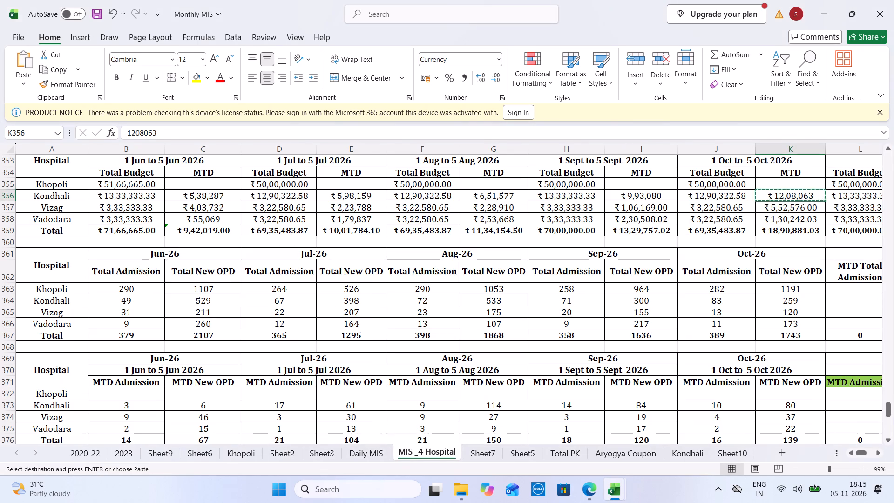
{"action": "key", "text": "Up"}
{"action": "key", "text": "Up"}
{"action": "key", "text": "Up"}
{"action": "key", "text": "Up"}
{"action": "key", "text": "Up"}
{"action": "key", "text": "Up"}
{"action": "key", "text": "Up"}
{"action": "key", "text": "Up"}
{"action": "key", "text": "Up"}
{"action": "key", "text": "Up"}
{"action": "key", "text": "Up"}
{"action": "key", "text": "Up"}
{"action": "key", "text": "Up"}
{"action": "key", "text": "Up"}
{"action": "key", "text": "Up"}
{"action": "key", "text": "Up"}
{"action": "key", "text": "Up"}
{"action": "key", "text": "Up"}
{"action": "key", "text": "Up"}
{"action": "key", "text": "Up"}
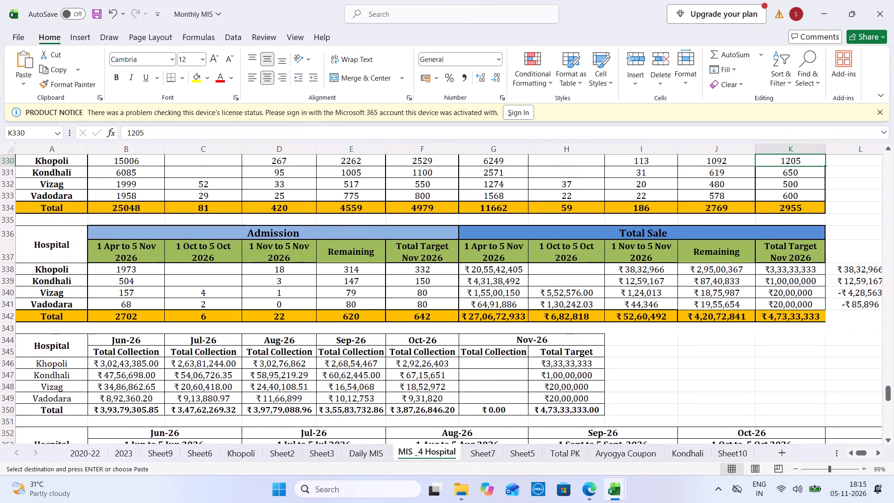
{"action": "left_click", "coordinate": [595, 282]}
{"action": "key", "text": "ctrl+v"}
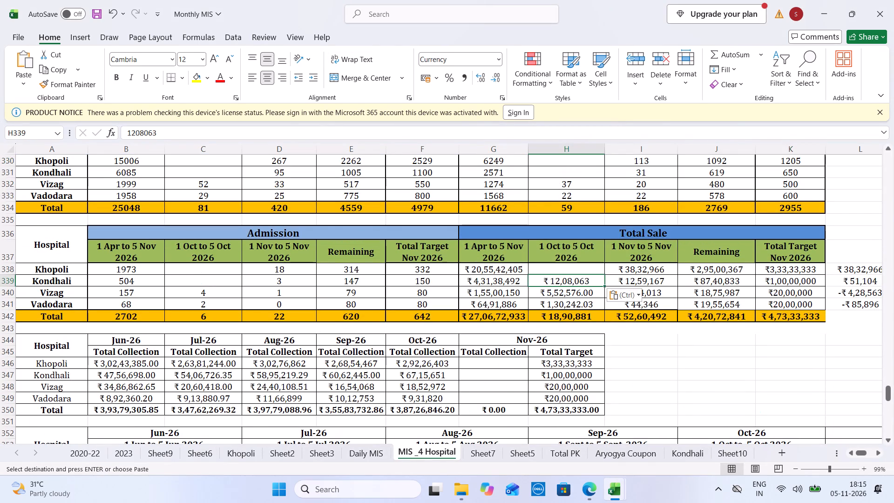
Fill Kondhali's 1 Oct to 5 Oct comparison cells with 80 in H331 and Admission 10 in C339.
{"action": "left_click", "coordinate": [576, 168]}
{"action": "type", "text": "80"}
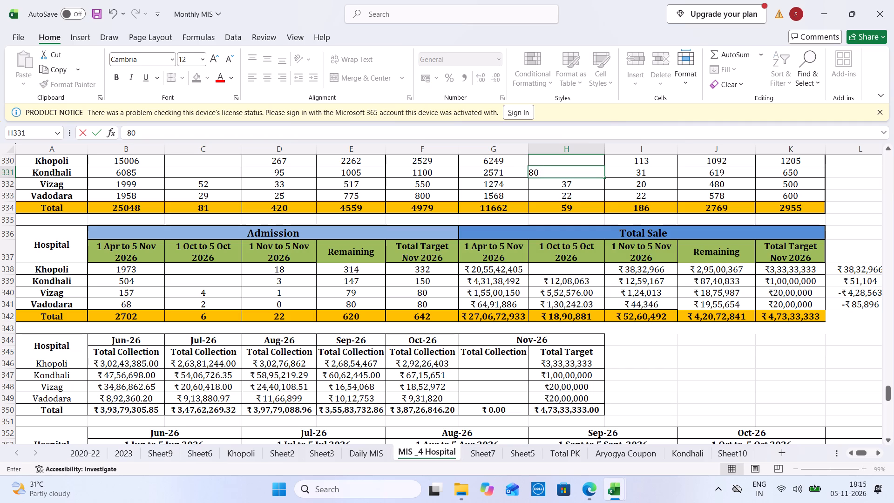
{"action": "left_click", "coordinate": [199, 287]}
{"action": "key", "text": "Up"}
{"action": "type", "text": "10"}
Sum Kondhali's Total visit for 1–5 October 2026 and enter 175 in C331 of the MIS sheet.
{"action": "key", "text": "ctrl+Tab"}
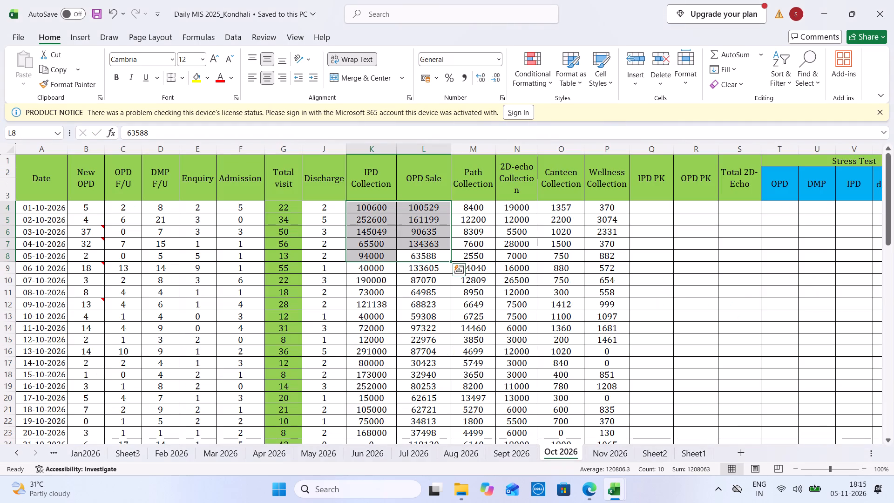
{"action": "left_click_drag", "start_coordinate": [282, 207], "coordinate": [282, 256]}
{"action": "key", "text": "ctrl+Tab"}
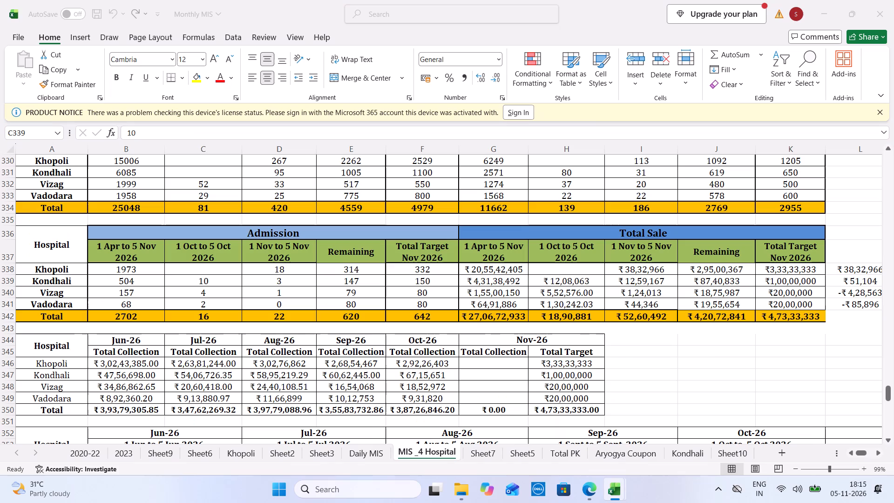
{"action": "left_click", "coordinate": [227, 170]}
{"action": "type", "text": "175"}
Save the Monthly MIS and Kondhali workbooks, and close the Kondhali workbook.
{"action": "key", "text": "ctrl+s"}
{"action": "key", "text": "ctrl+s"}
{"action": "key", "text": "ctrl+Tab"}
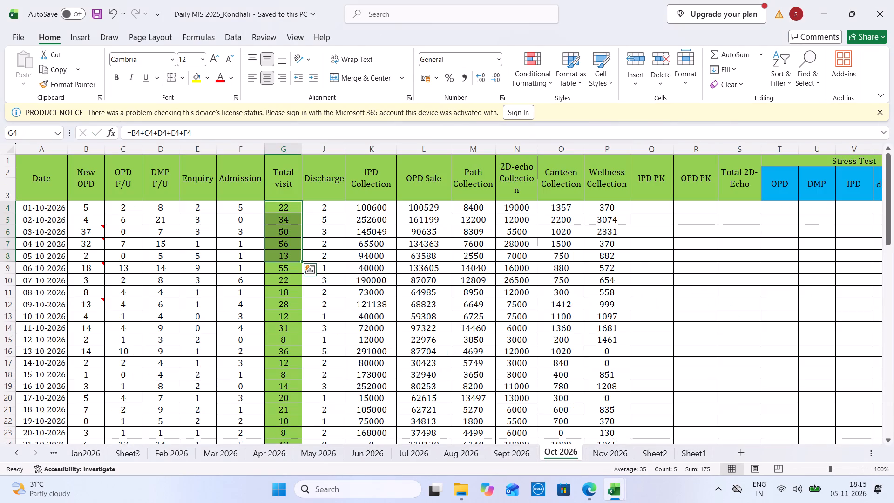
{"action": "key", "text": "ctrl+s"}
{"action": "left_click", "coordinate": [893, 0]}
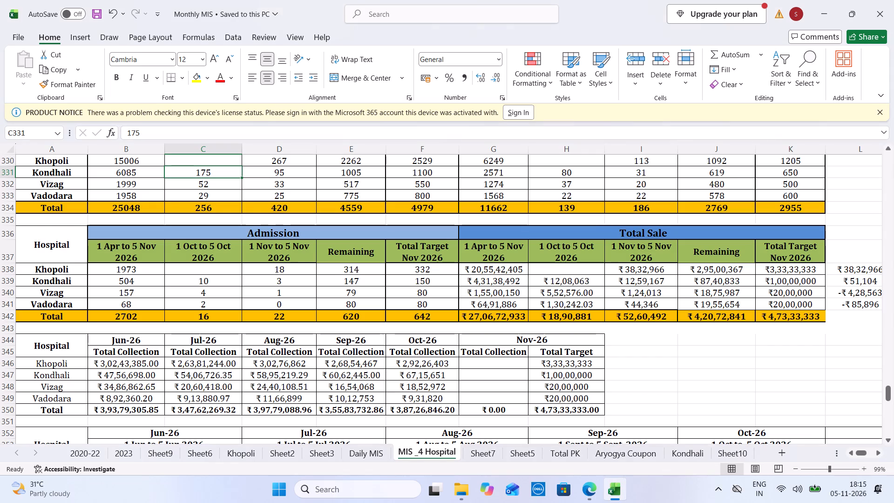
{"action": "key", "text": "ctrl+s"}
Open the Daily MIS 2026_(Jan to Aug) workbook from the Review folder in File Explorer.
{"action": "key", "text": "Down"}
{"action": "key", "text": "Down"}
{"action": "key", "text": "Down"}
{"action": "key", "text": "Down"}
{"action": "key", "text": "Down"}
{"action": "key", "text": "Down"}
{"action": "key", "text": "Down"}
{"action": "key", "text": "Down"}
{"action": "key", "text": "Down"}
{"action": "key", "text": "Down"}
{"action": "key", "text": "Down"}
{"action": "key", "text": "Down"}
{"action": "key", "text": "Down"}
{"action": "key", "text": "Down"}
{"action": "key", "text": "Down"}
{"action": "key", "text": "Down"}
{"action": "key", "text": "Down"}
{"action": "key", "text": "Down"}
{"action": "key", "text": "Down"}
{"action": "key", "text": "Down"}
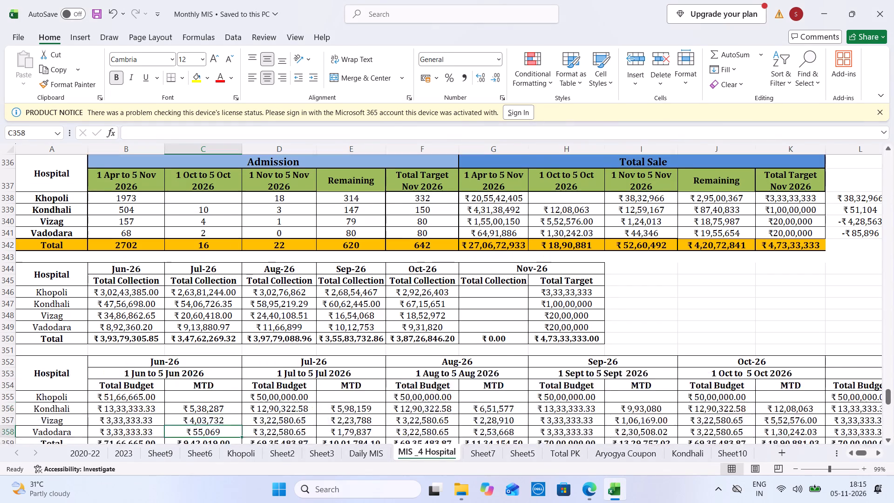
{"action": "key", "text": "Down"}
{"action": "key", "text": "Down"}
{"action": "key", "text": "Down"}
{"action": "key", "text": "Down"}
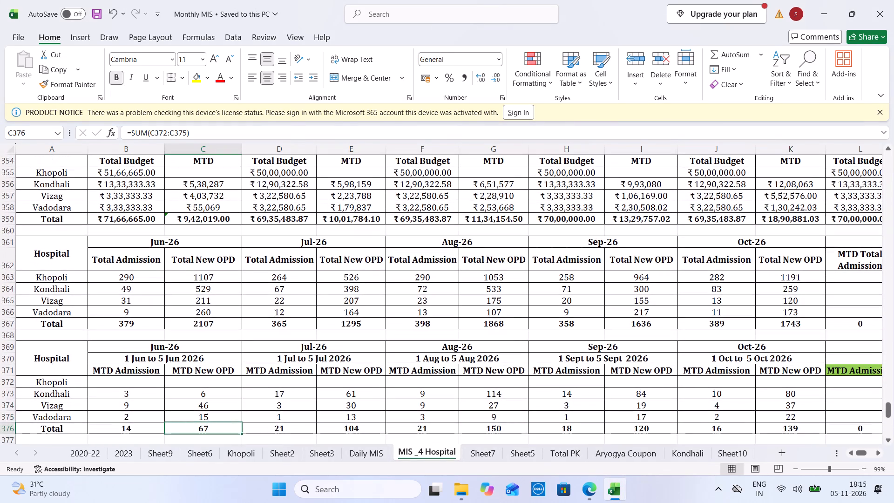
{"action": "left_click", "coordinate": [460, 493]}
{"action": "left_click", "coordinate": [41, 329]}
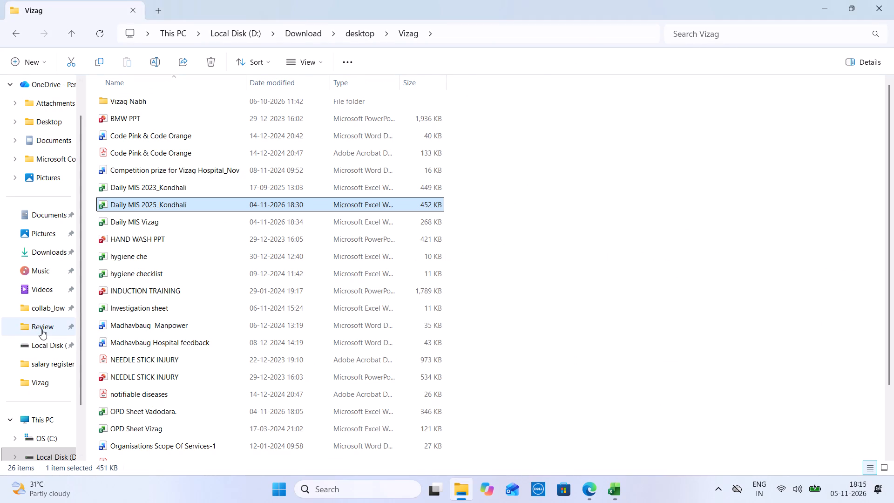
{"action": "double_click", "coordinate": [174, 301]}
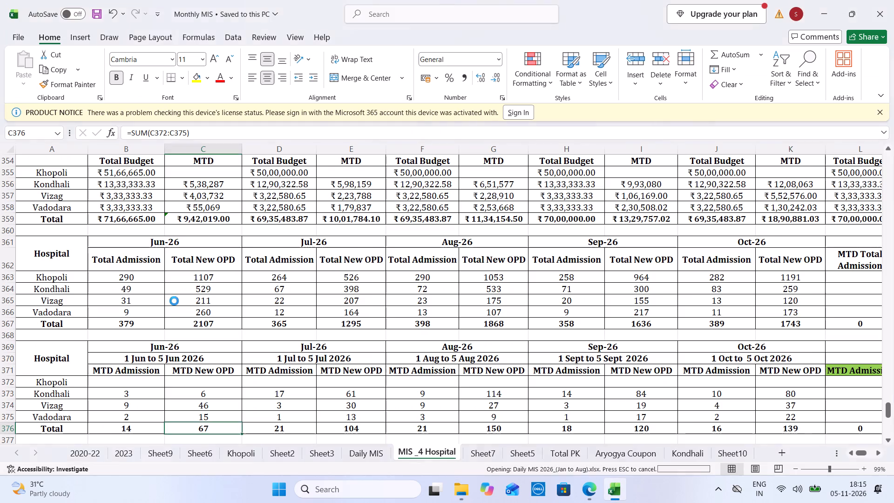
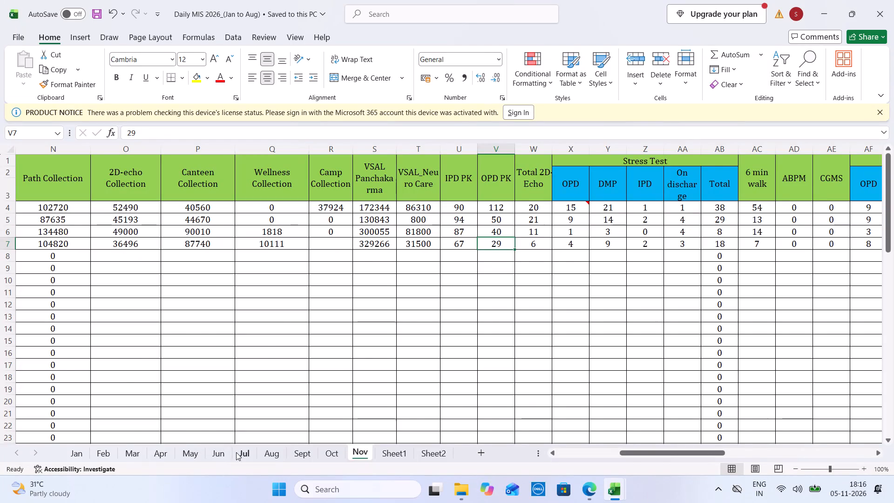
Sum Khopoli's daily collection totals for 1–5 June 2026 and enter 4714020 as its June MTD in C355 of MIS _4 Hospital.
{"action": "left_click", "coordinate": [229, 453]}
{"action": "left_click_drag", "start_coordinate": [474, 258], "coordinate": [474, 209]}
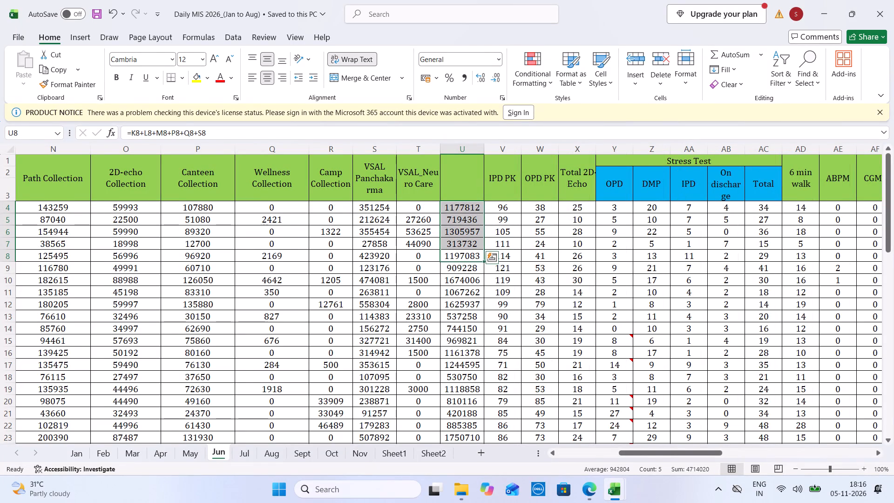
{"action": "key", "text": "ctrl+Tab"}
{"action": "left_click", "coordinate": [225, 169]}
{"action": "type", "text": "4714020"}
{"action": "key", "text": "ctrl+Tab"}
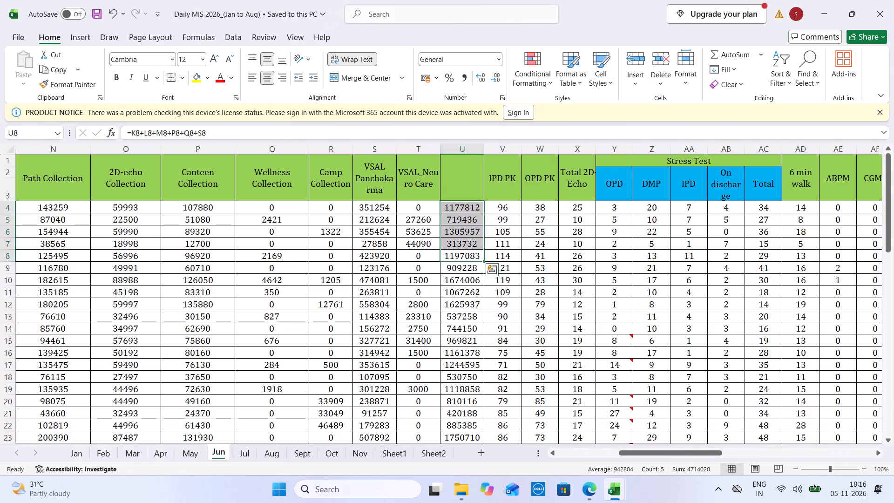
Sum Khopoli's New OPD for 1–5 June 2026 and enter 58 as its June MTD New OPD in C372.
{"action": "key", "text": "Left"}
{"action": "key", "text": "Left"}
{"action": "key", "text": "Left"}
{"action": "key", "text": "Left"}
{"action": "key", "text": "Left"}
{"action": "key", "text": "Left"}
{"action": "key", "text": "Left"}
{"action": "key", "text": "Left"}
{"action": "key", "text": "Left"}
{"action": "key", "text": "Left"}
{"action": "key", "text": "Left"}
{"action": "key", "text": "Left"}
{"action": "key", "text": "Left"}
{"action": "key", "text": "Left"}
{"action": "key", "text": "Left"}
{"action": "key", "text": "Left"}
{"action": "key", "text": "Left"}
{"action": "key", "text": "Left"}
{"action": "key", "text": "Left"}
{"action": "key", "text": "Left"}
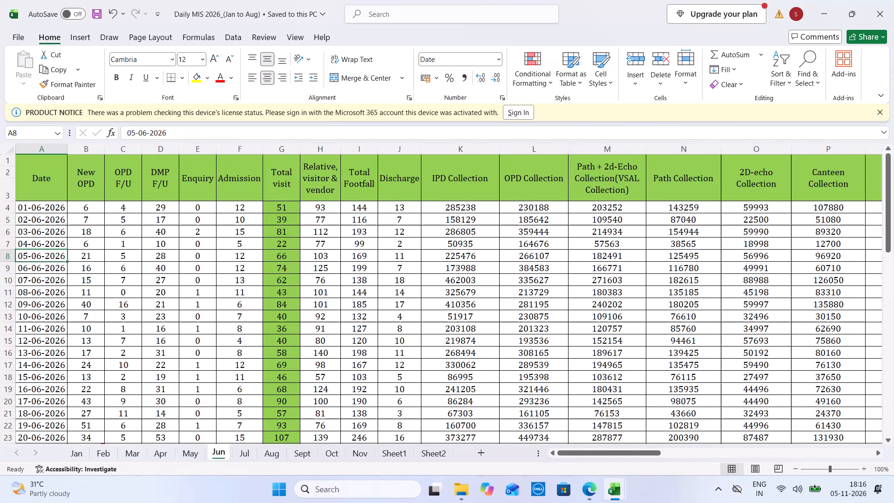
{"action": "left_click_drag", "start_coordinate": [94, 206], "coordinate": [92, 252]}
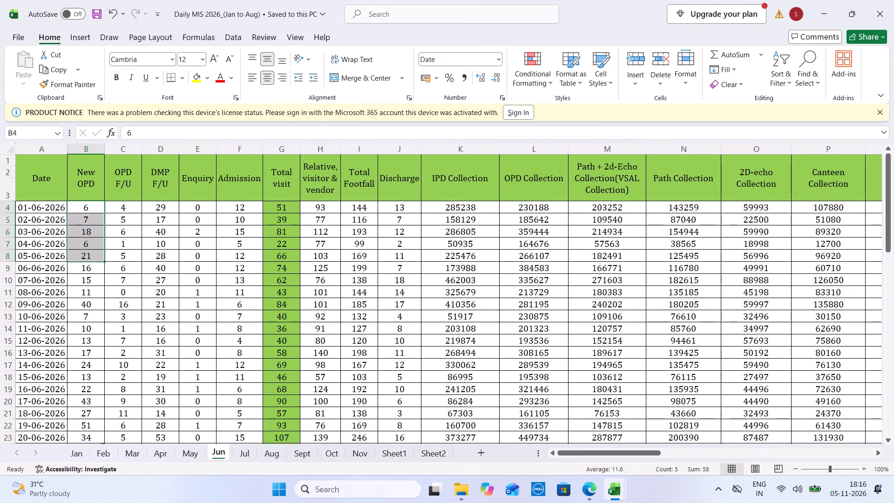
{"action": "key", "text": "ctrl+Tab"}
{"action": "left_click", "coordinate": [215, 381]}
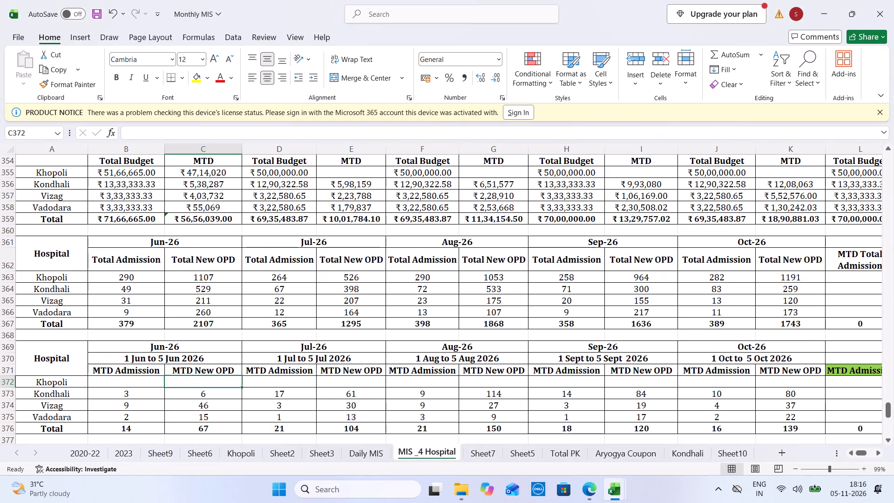
{"action": "type", "text": "58"}
{"action": "key", "text": "ctrl+Tab"}
Sum Khopoli's Admission figures for 1–5 June 2026 and enter 54 as its June MTD Admission in B372.
{"action": "left_click", "coordinate": [231, 246]}
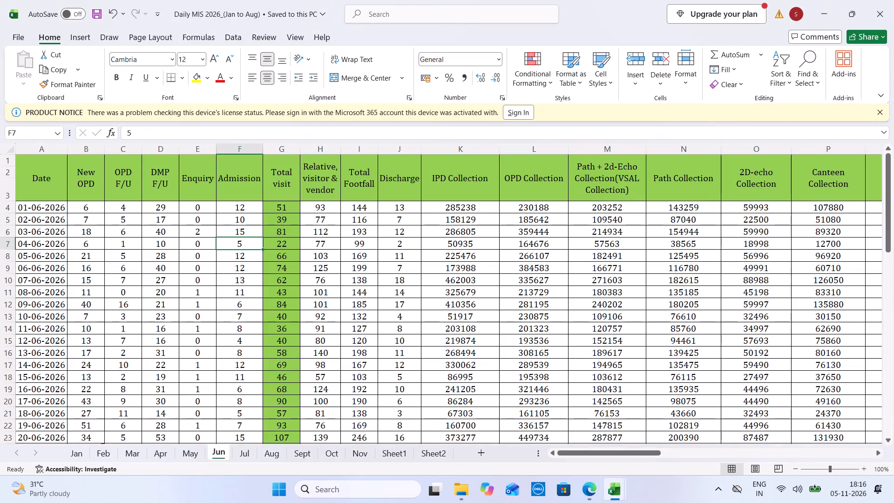
{"action": "left_click_drag", "start_coordinate": [223, 255], "coordinate": [239, 209]}
{"action": "key", "text": "ctrl+Tab"}
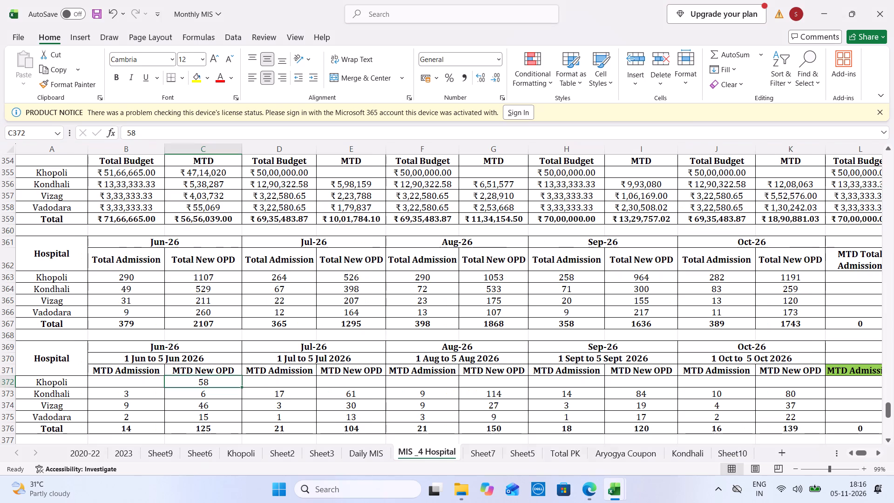
{"action": "left_click", "coordinate": [142, 382]}
{"action": "type", "text": "54"}
{"action": "key", "text": "ctrl+Tab"}
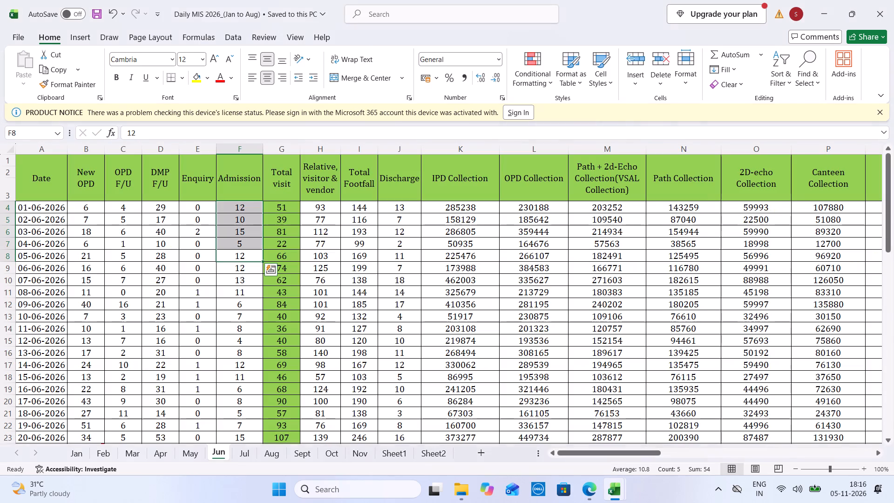
Sum Khopoli's New OPD for 1–5 July 2026 and enter 53 as its July MTD New OPD in E372.
{"action": "left_click", "coordinate": [244, 453]}
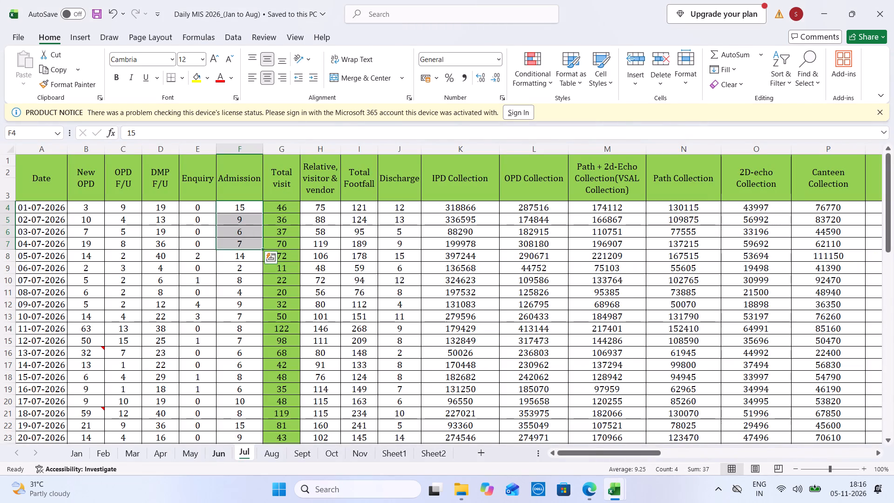
{"action": "left_click_drag", "start_coordinate": [81, 207], "coordinate": [86, 256]}
{"action": "key", "text": "ctrl+Tab"}
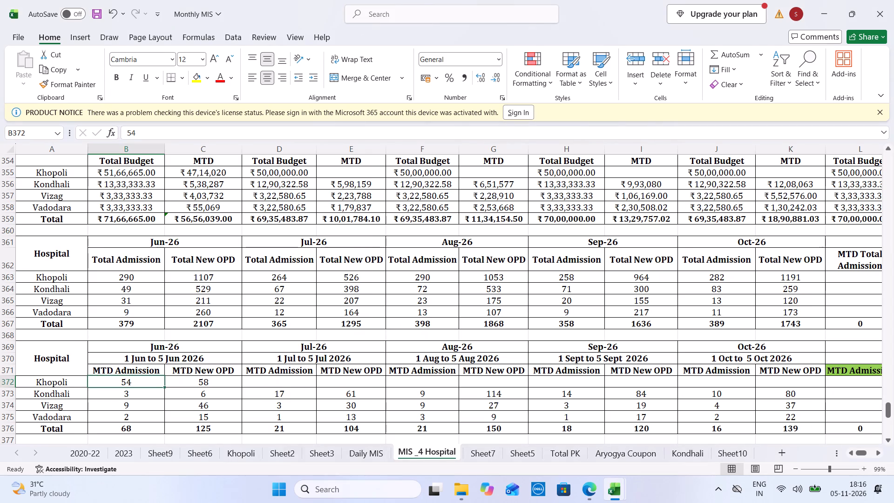
{"action": "left_click", "coordinate": [368, 383]}
{"action": "type", "text": "53"}
{"action": "key", "text": "ctrl+Tab"}
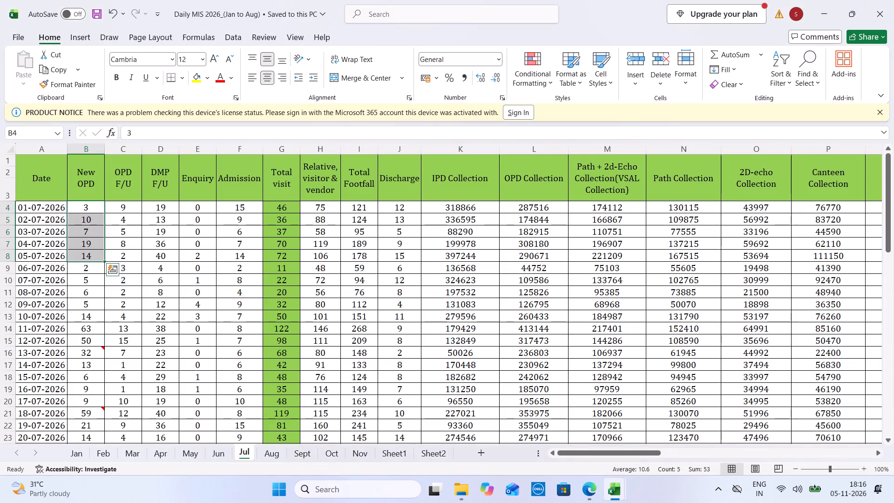
Sum Khopoli's Admission figures for 1–5 July 2026 and enter 51 as its July MTD Admission in D372.
{"action": "left_click", "coordinate": [234, 199]}
{"action": "left_click_drag", "start_coordinate": [228, 207], "coordinate": [239, 249]}
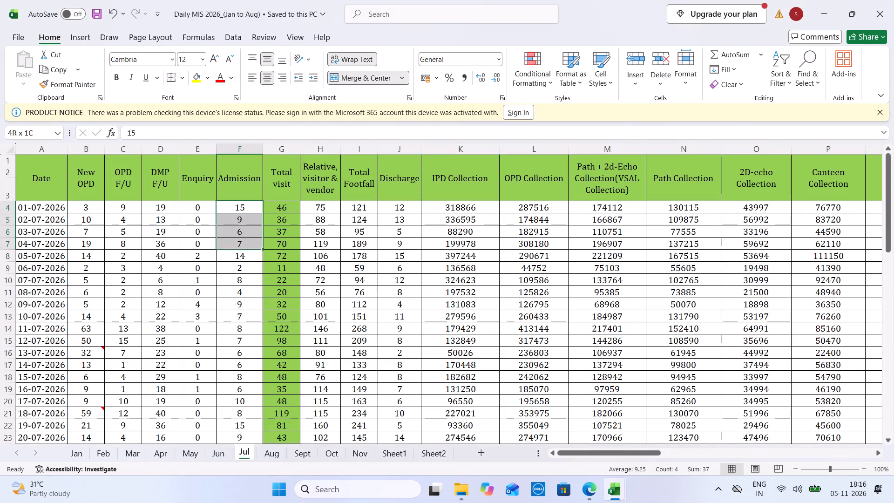
{"action": "left_click_drag", "start_coordinate": [239, 249], "coordinate": [241, 252]}
{"action": "key", "text": "ctrl+Tab"}
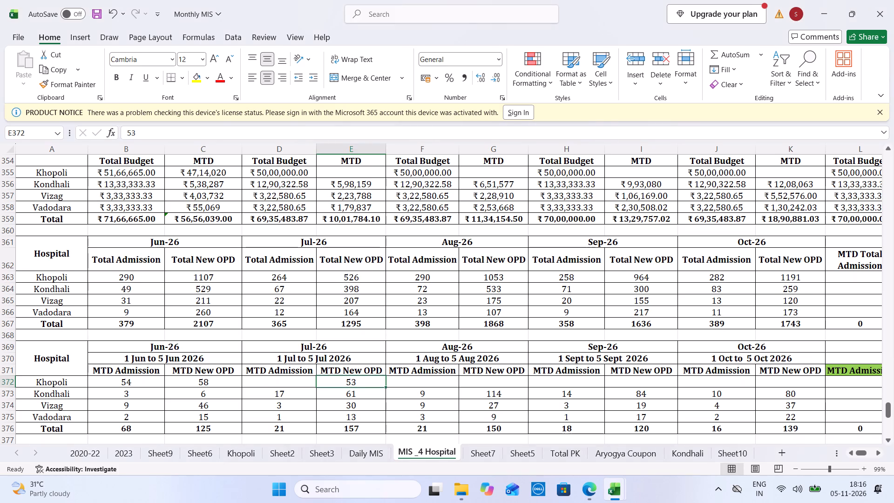
{"action": "left_click", "coordinate": [285, 382]}
{"action": "type", "text": "51"}
{"action": "key", "text": "ctrl+Tab"}
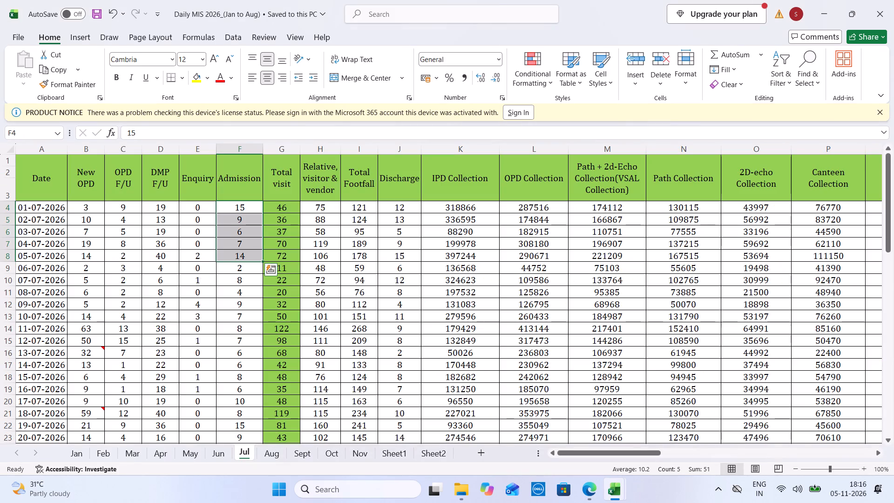
Sum Khopoli's daily collection totals for 1–5 July 2026 and enter 5098853 as its July MTD in E355.
{"action": "key", "text": "Right"}
{"action": "key", "text": "Right"}
{"action": "key", "text": "Right"}
{"action": "key", "text": "Right"}
{"action": "key", "text": "Right"}
{"action": "key", "text": "Right"}
{"action": "key", "text": "Right"}
{"action": "key", "text": "Right"}
{"action": "key", "text": "Right"}
{"action": "key", "text": "Right"}
{"action": "key", "text": "Right"}
{"action": "key", "text": "Right"}
{"action": "key", "text": "Right"}
{"action": "key", "text": "Right"}
{"action": "key", "text": "Right"}
{"action": "key", "text": "Right"}
{"action": "key", "text": "Right"}
{"action": "key", "text": "Right"}
{"action": "key", "text": "Right"}
{"action": "key", "text": "Right"}
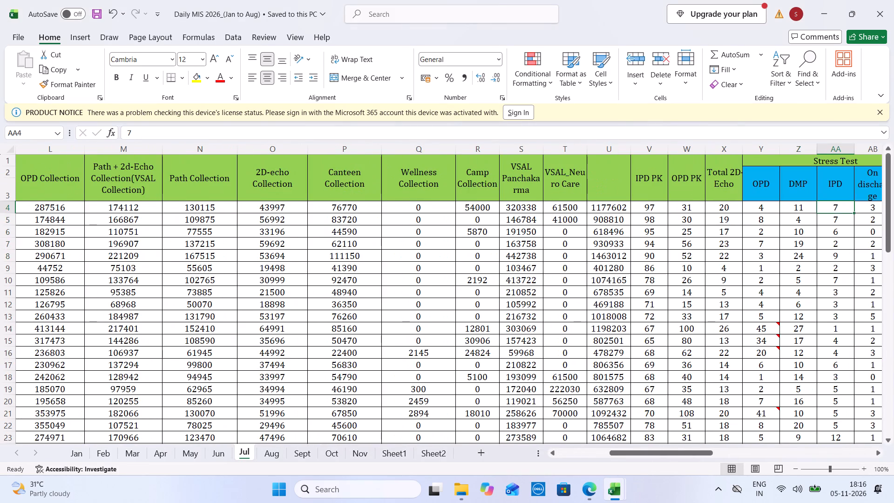
{"action": "left_click_drag", "start_coordinate": [608, 210], "coordinate": [601, 256]}
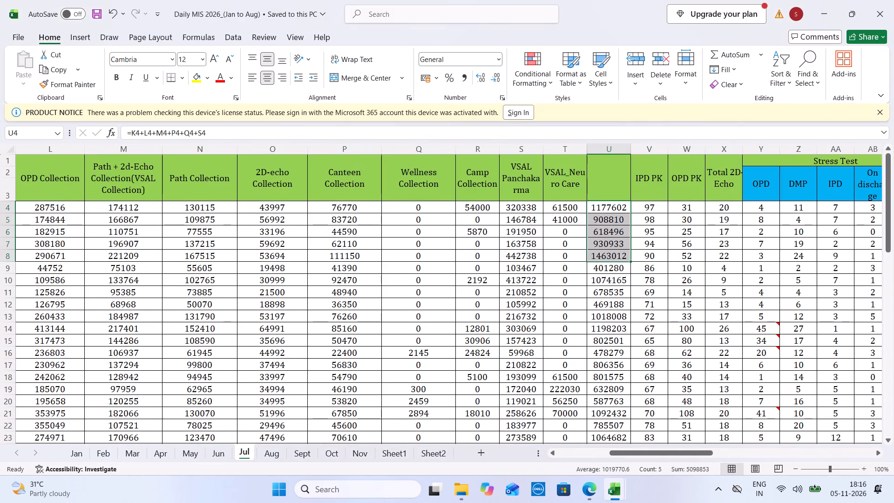
{"action": "key", "text": "ctrl+Tab"}
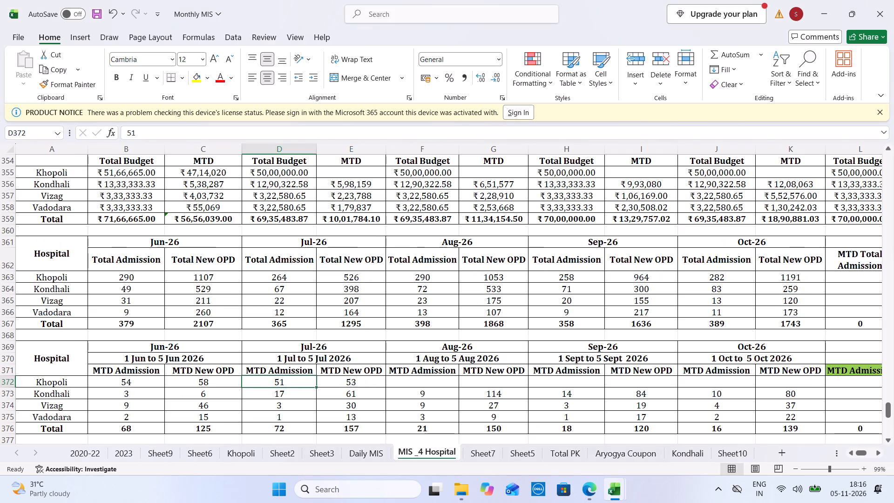
{"action": "left_click", "coordinate": [349, 170]}
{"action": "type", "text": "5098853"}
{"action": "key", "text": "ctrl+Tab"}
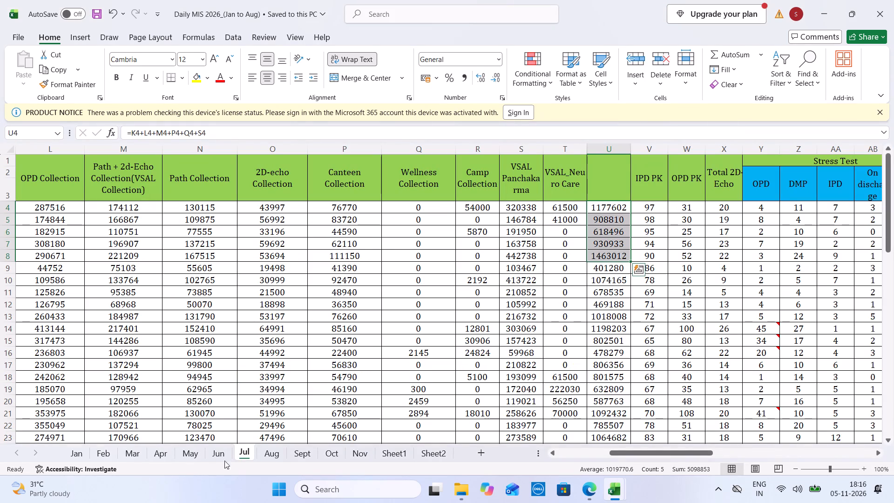
Sum Khopoli's New OPD for 1–5 August 2026 and enter 163 as its August MTD New OPD in G372.
{"action": "left_click", "coordinate": [265, 448]}
{"action": "left_click_drag", "start_coordinate": [91, 207], "coordinate": [90, 250]}
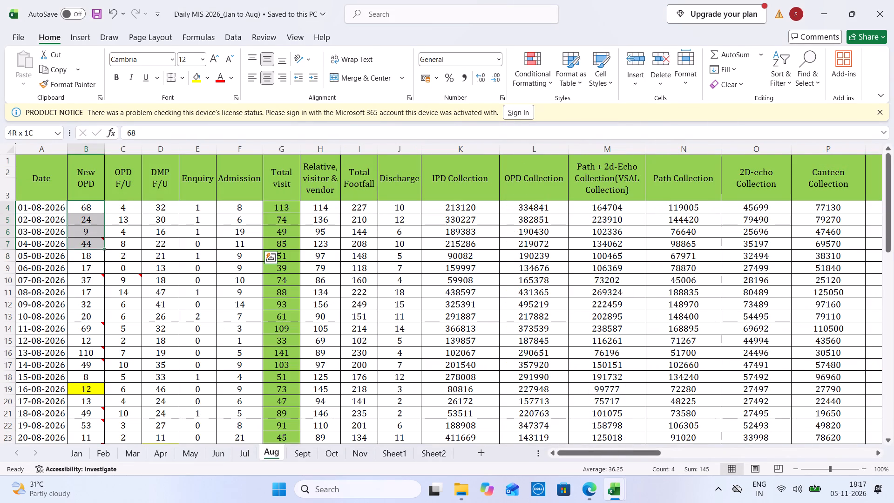
{"action": "left_click_drag", "start_coordinate": [90, 250], "coordinate": [90, 260]}
{"action": "key", "text": "ctrl+Tab"}
{"action": "left_click", "coordinate": [458, 382]}
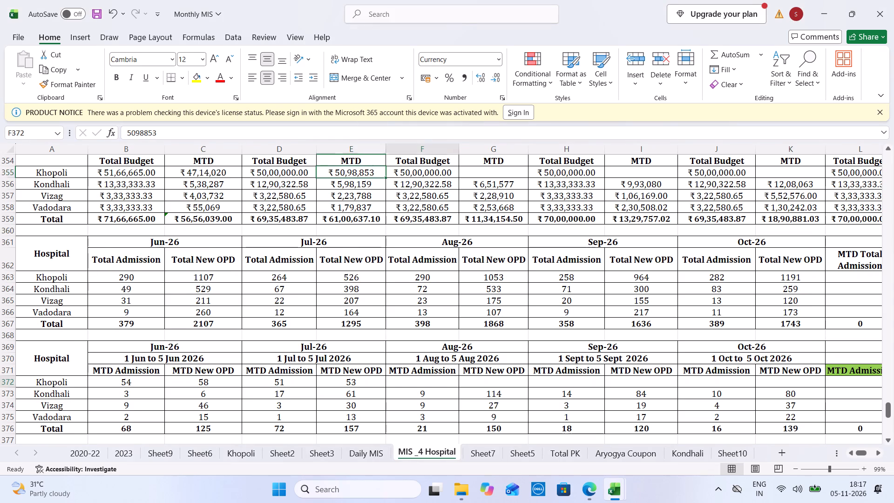
{"action": "key", "text": "Right"}
{"action": "type", "text": "16"}
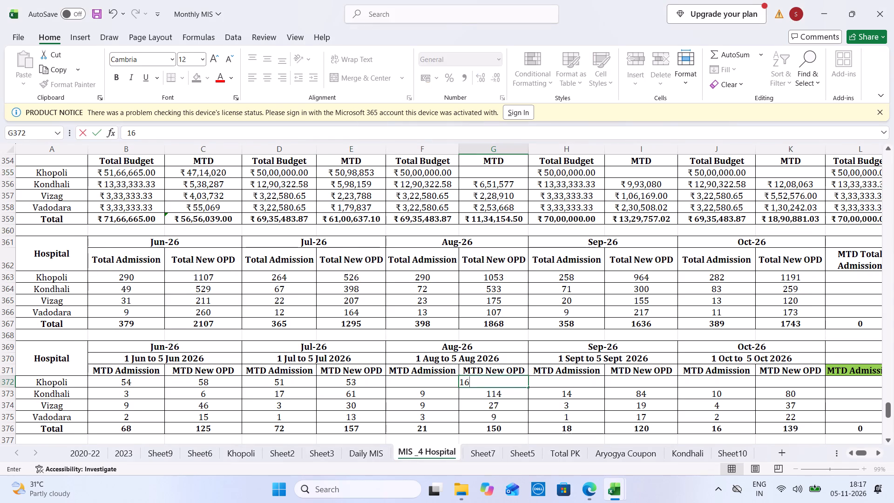
{"action": "key", "text": "3"}
{"action": "key", "text": "ctrl+Tab"}
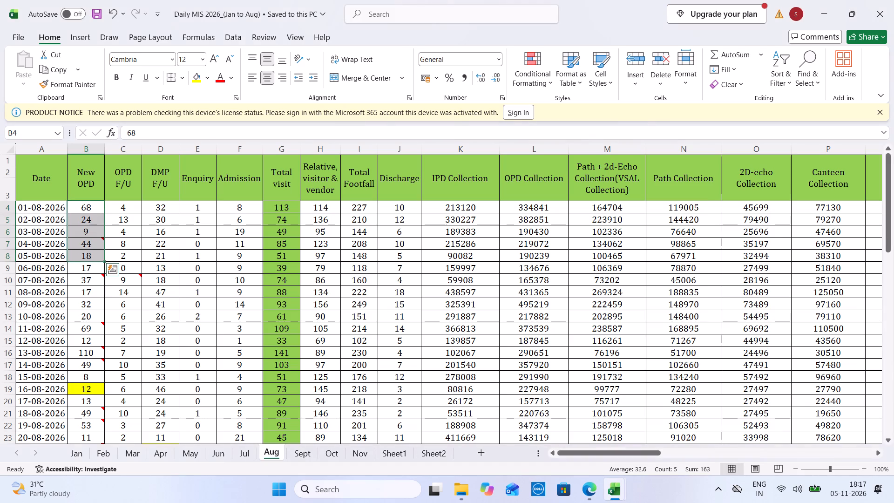
Sum Khopoli's Admission figures for 1–5 August 2026 and enter 53 as its August MTD Admission in F372.
{"action": "left_click_drag", "start_coordinate": [228, 252], "coordinate": [233, 207]}
{"action": "key", "text": "ctrl+Tab"}
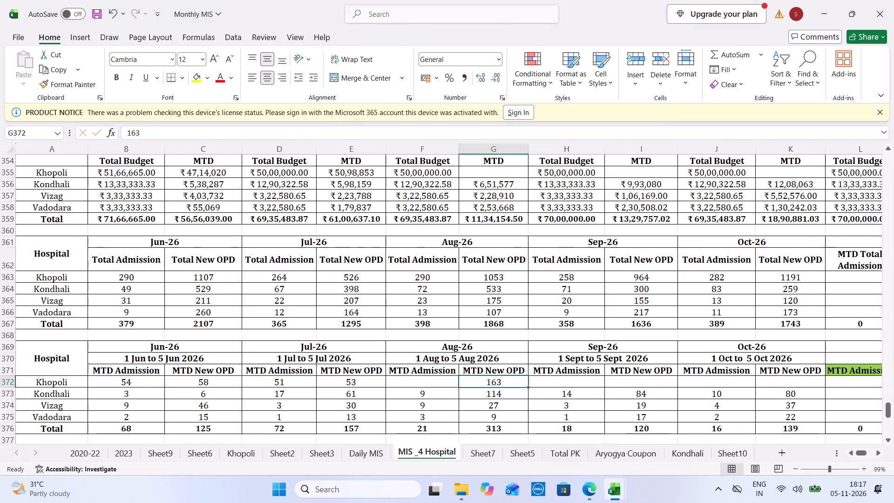
{"action": "left_click", "coordinate": [450, 382]}
{"action": "type", "text": "53"}
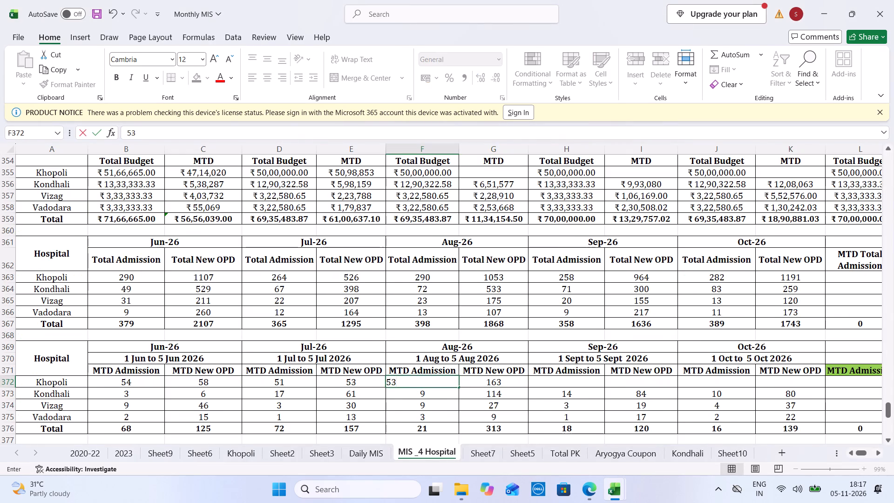
{"action": "key", "text": "ctrl+Tab"}
Sum Khopoli's daily collection totals for 1–5 August 2026 and enter 4431519 as its August MTD in G355.
{"action": "key", "text": "Right"}
{"action": "key", "text": "Right"}
{"action": "key", "text": "Right"}
{"action": "key", "text": "Right"}
{"action": "key", "text": "Right"}
{"action": "key", "text": "Right"}
{"action": "key", "text": "Right"}
{"action": "key", "text": "Right"}
{"action": "key", "text": "Right"}
{"action": "key", "text": "Right"}
{"action": "key", "text": "Right"}
{"action": "key", "text": "Right"}
{"action": "key", "text": "Right"}
{"action": "key", "text": "Right"}
{"action": "key", "text": "Right"}
{"action": "key", "text": "Right"}
{"action": "key", "text": "Right"}
{"action": "key", "text": "Right"}
{"action": "key", "text": "Right"}
{"action": "key", "text": "Right"}
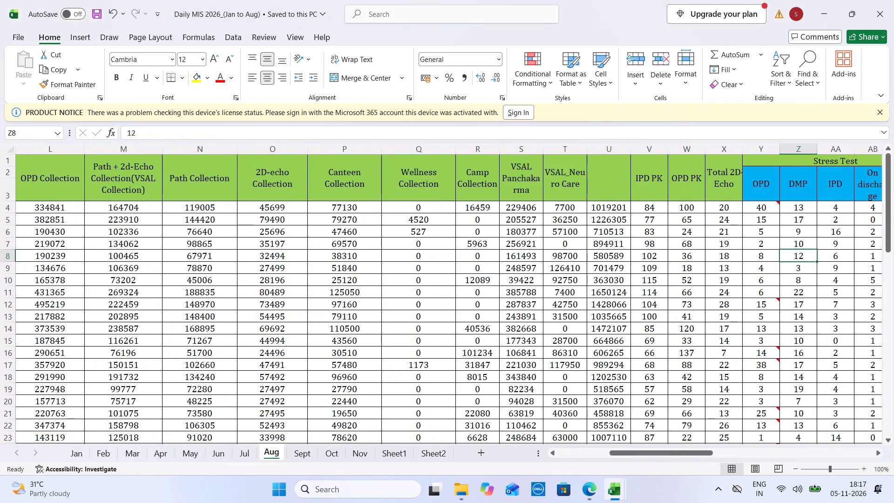
{"action": "left_click_drag", "start_coordinate": [599, 210], "coordinate": [606, 254]}
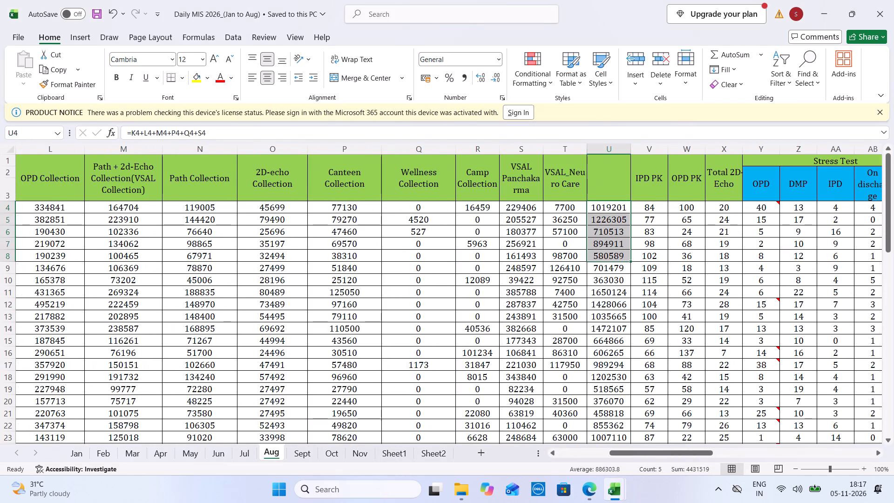
{"action": "key", "text": "ctrl+Tab"}
{"action": "left_click", "coordinate": [500, 172]}
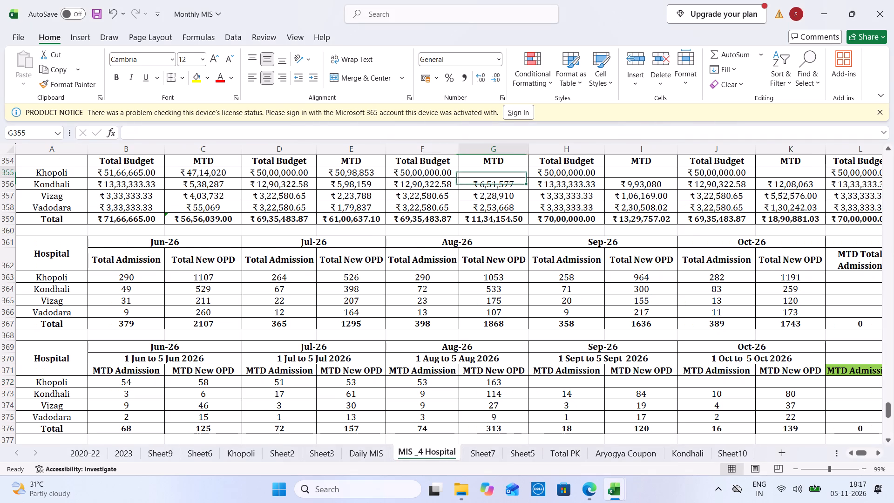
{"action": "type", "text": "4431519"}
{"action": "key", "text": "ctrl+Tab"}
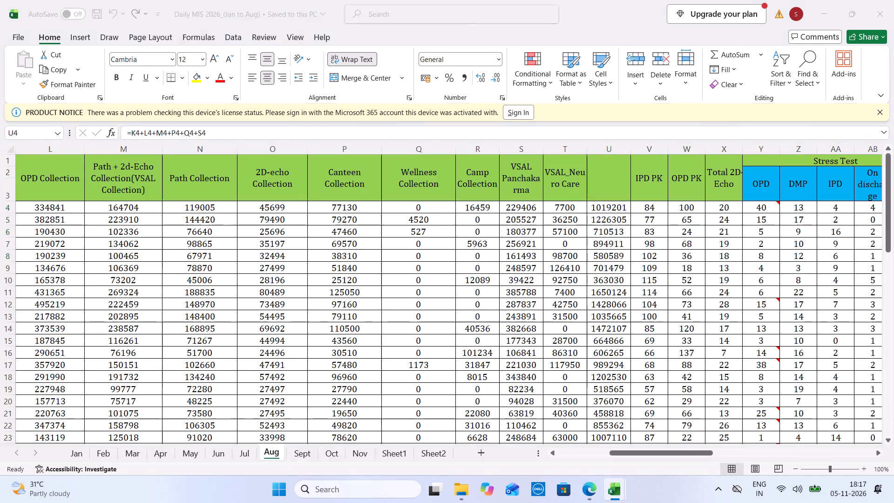
Sum Khopoli's daily collection totals for 1–5 September 2026 and enter 4742278 as its September MTD in I355.
{"action": "left_click", "coordinate": [310, 446]}
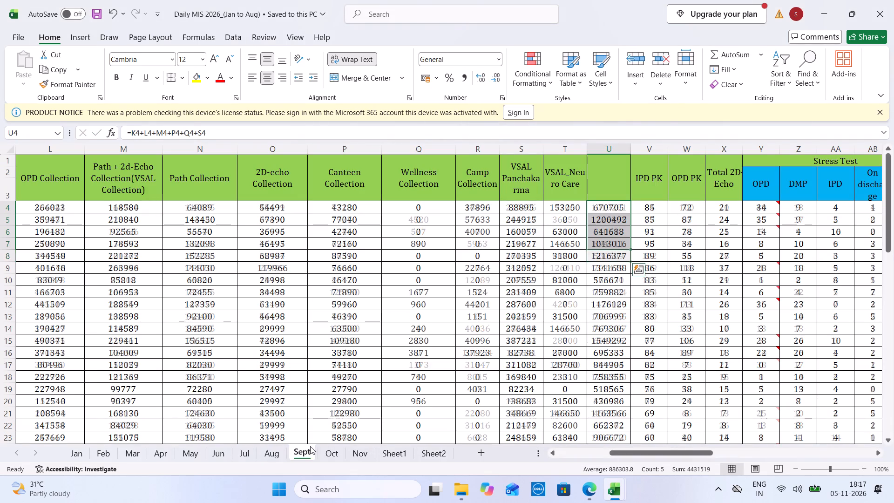
{"action": "left_click_drag", "start_coordinate": [617, 205], "coordinate": [615, 259]}
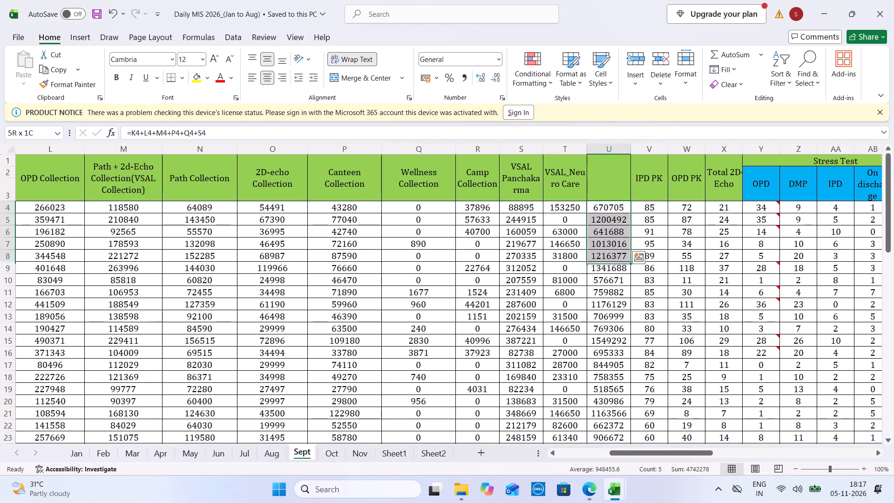
{"action": "left_click_drag", "start_coordinate": [615, 259], "coordinate": [615, 259]}
{"action": "key", "text": "ctrl+Tab"}
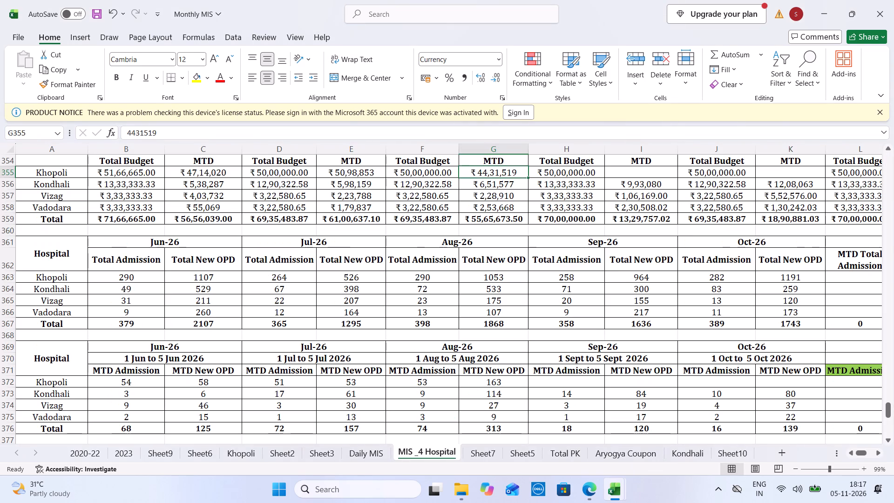
{"action": "left_click", "coordinate": [640, 175]}
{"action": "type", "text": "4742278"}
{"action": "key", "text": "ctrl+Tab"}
Sum Khopoli's New OPD for 1–5 September 2026 and enter 192 as its September MTD New OPD in I372.
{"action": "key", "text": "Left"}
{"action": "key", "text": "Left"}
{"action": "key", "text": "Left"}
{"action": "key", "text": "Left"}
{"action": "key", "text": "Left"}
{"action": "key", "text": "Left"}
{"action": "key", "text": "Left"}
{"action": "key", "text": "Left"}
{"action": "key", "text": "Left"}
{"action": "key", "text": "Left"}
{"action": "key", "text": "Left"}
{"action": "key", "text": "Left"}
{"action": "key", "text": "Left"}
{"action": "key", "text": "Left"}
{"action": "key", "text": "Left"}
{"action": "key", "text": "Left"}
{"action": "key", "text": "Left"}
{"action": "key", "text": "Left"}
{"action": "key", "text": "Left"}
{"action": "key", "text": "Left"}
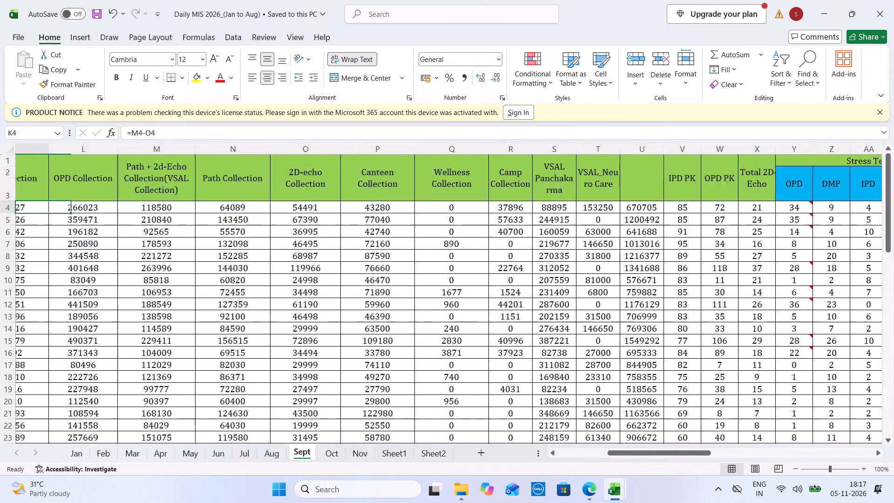
{"action": "left_click_drag", "start_coordinate": [88, 207], "coordinate": [88, 253]}
{"action": "key", "text": "ctrl+Tab"}
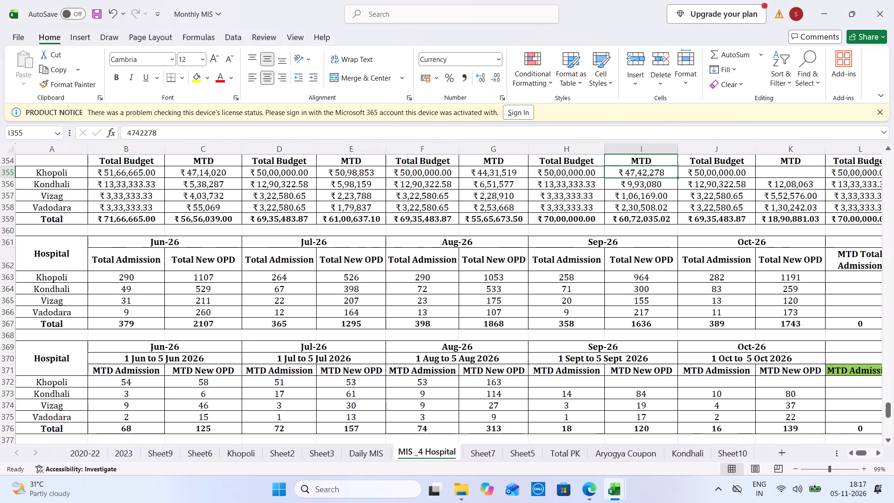
{"action": "left_click", "coordinate": [672, 378]}
{"action": "type", "text": "192"}
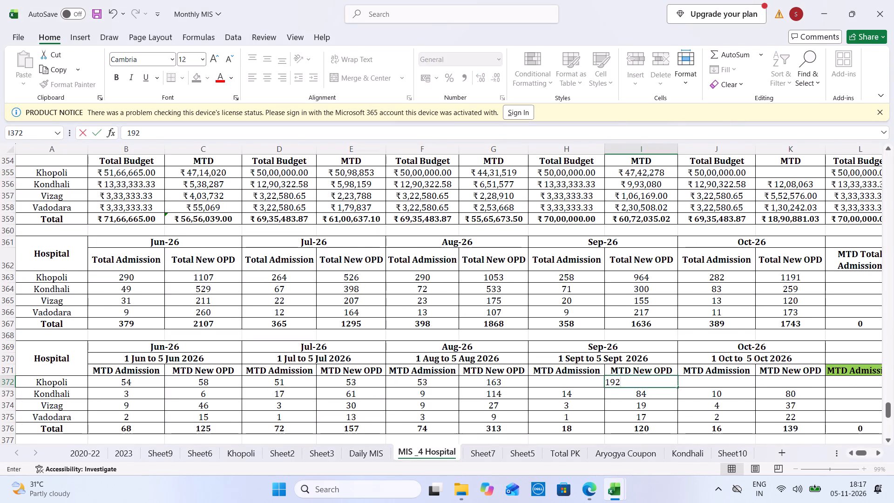
{"action": "key", "text": "ctrl+Tab"}
Sum Khopoli's Admission figures for 1–5 September 2026, enter 43 as its September MTD Admission in H372, and save.
{"action": "left_click_drag", "start_coordinate": [242, 255], "coordinate": [228, 210]}
{"action": "key", "text": "ctrl+Tab"}
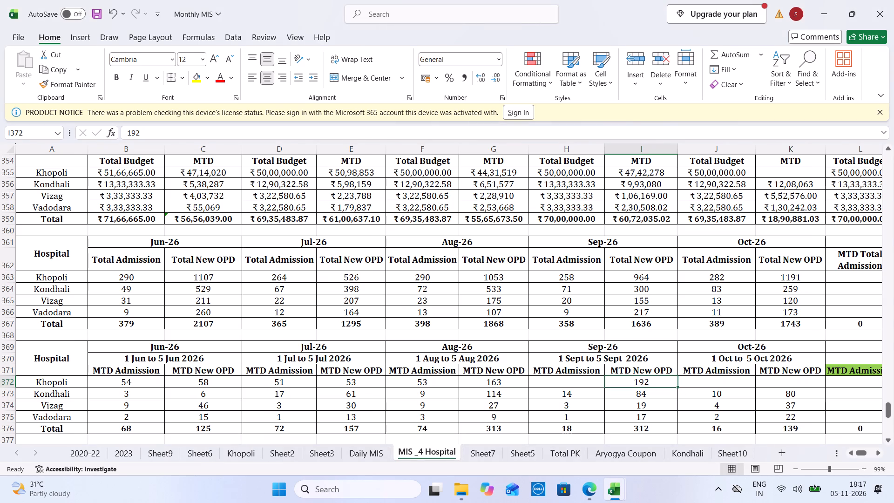
{"action": "left_click", "coordinate": [587, 382]}
{"action": "type", "text": "43"}
{"action": "key", "text": "ctrl+s"}
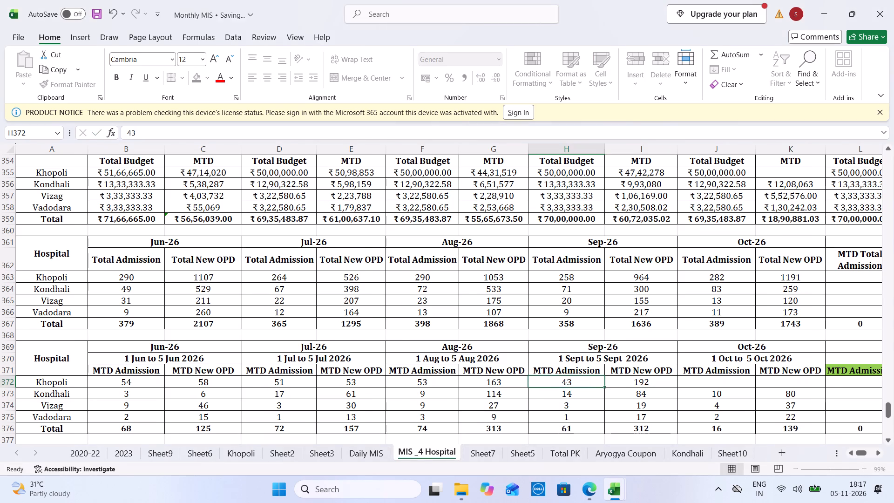
Sum Khopoli's New OPD for 1–5 October 2026 and enter 398 as its October MTD New OPD in K372.
{"action": "key", "text": "ctrl+Tab"}
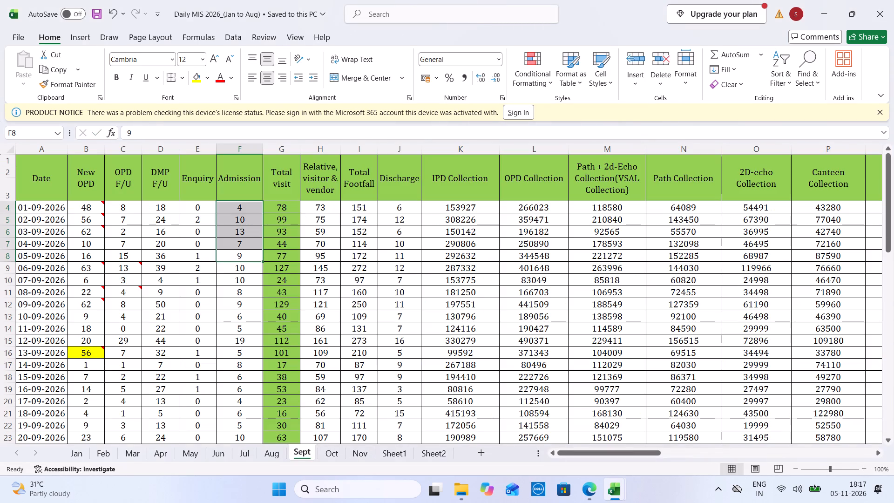
{"action": "left_click", "coordinate": [337, 449]}
{"action": "left_click_drag", "start_coordinate": [85, 208], "coordinate": [83, 255]}
{"action": "key", "text": "ctrl+Tab"}
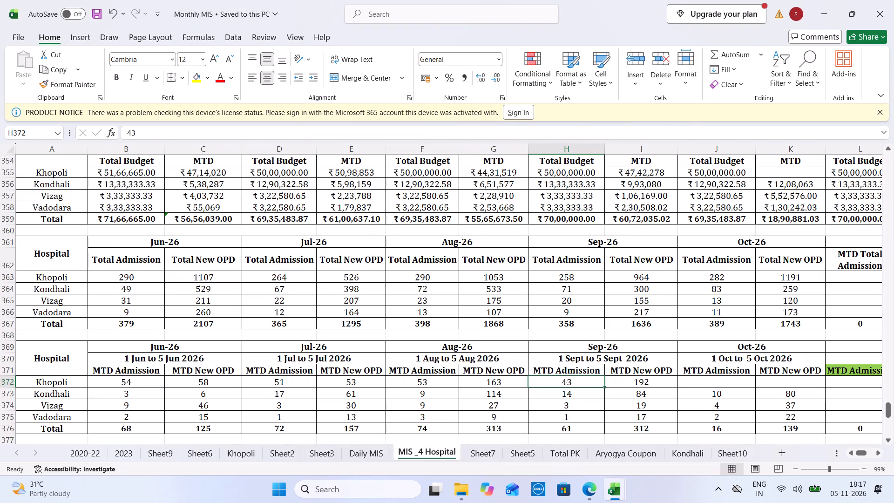
{"action": "left_click", "coordinate": [777, 383]}
{"action": "type", "text": "398"}
Sum Khopoli's Admission figures for 1–5 October 2026 and enter 54 as its October MTD Admission in J372.
{"action": "key", "text": "ctrl+Tab"}
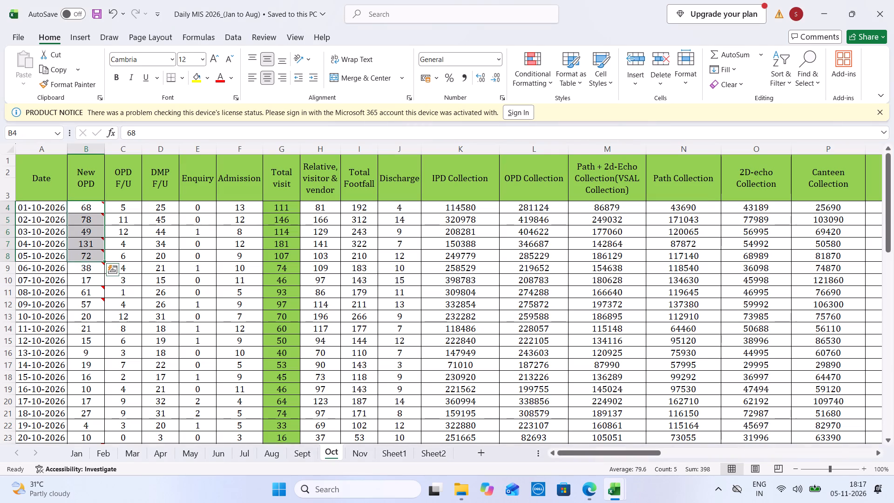
{"action": "left_click_drag", "start_coordinate": [244, 254], "coordinate": [231, 208]}
{"action": "key", "text": "ctrl+Tab"}
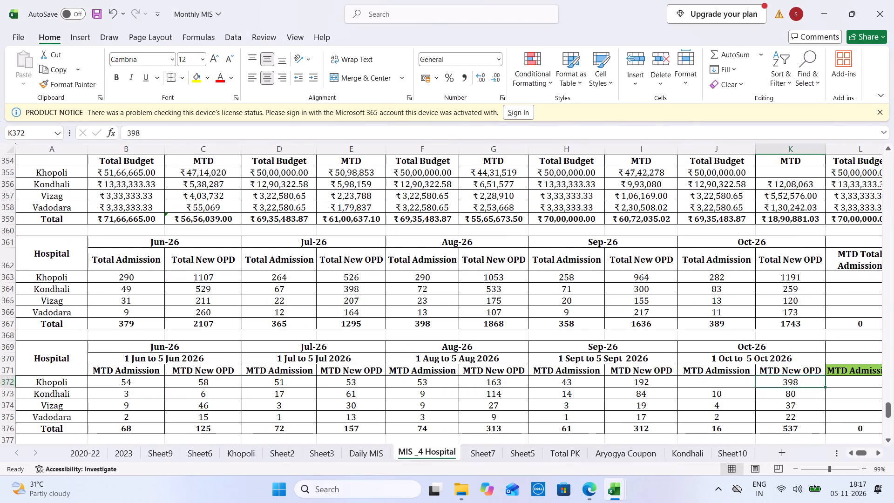
{"action": "left_click", "coordinate": [698, 380]}
{"action": "type", "text": "54"}
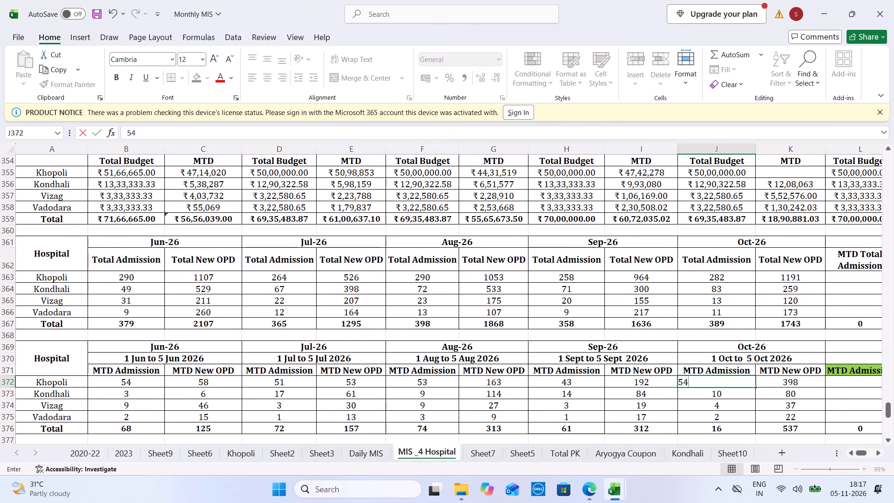
Copy the daily collection total formula from U7 to U8 on the daily workbook's Oct sheet to cover 5 October 2026.
{"action": "key", "text": "ctrl+Tab"}
{"action": "key", "text": "Right"}
{"action": "key", "text": "Right"}
{"action": "key", "text": "Right"}
{"action": "key", "text": "Right"}
{"action": "key", "text": "Right"}
{"action": "key", "text": "Right"}
{"action": "key", "text": "Right"}
{"action": "key", "text": "Right"}
{"action": "key", "text": "Right"}
{"action": "key", "text": "Right"}
{"action": "key", "text": "Right"}
{"action": "key", "text": "Right"}
{"action": "key", "text": "Right"}
{"action": "key", "text": "Right"}
{"action": "key", "text": "Right"}
{"action": "key", "text": "Right"}
{"action": "key", "text": "Right"}
{"action": "key", "text": "Right"}
{"action": "key", "text": "Right"}
{"action": "key", "text": "Right"}
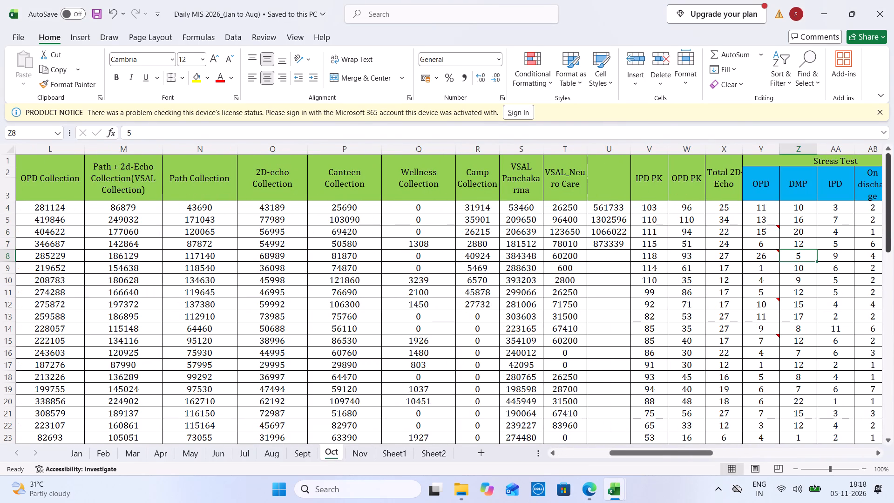
{"action": "left_click", "coordinate": [615, 244]}
{"action": "key", "text": "ctrl+c"}
{"action": "key", "text": "Down"}
{"action": "key", "text": "ctrl+v"}
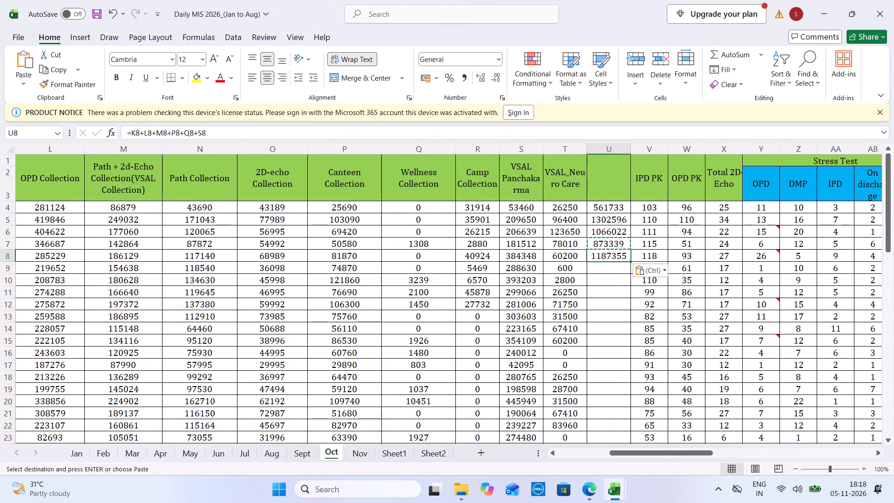
Sum Khopoli's daily collection totals for 1–5 October 2026 and enter 4991045 as its October MTD in K355.
{"action": "left_click_drag", "start_coordinate": [617, 206], "coordinate": [611, 247]}
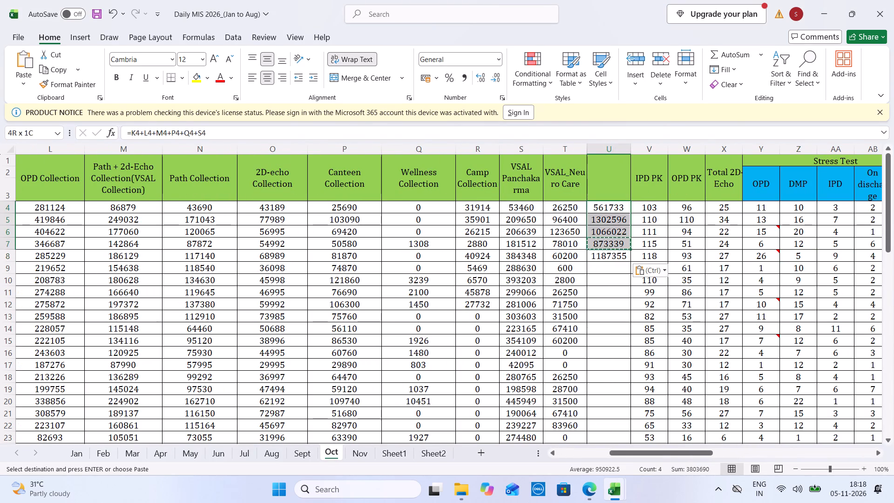
{"action": "left_click_drag", "start_coordinate": [611, 247], "coordinate": [610, 253]}
{"action": "key", "text": "ctrl+Tab"}
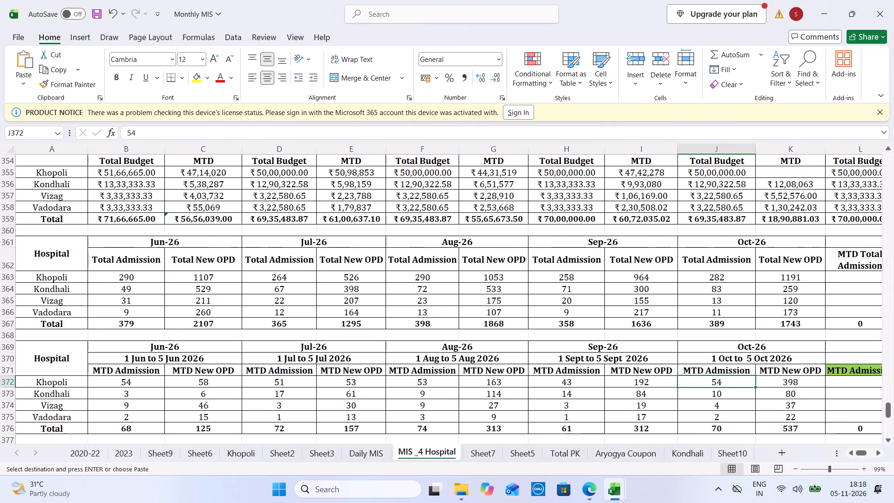
{"action": "left_click", "coordinate": [787, 172]}
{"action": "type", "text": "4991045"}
Copy Khopoli's October MTD collection from K355 into H338, the Total Sale table's 1 Oct to 5 Oct 2026 column.
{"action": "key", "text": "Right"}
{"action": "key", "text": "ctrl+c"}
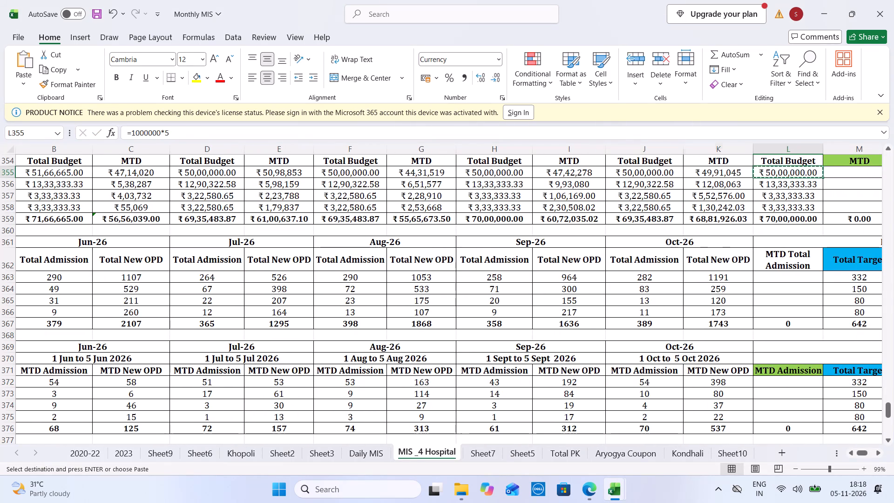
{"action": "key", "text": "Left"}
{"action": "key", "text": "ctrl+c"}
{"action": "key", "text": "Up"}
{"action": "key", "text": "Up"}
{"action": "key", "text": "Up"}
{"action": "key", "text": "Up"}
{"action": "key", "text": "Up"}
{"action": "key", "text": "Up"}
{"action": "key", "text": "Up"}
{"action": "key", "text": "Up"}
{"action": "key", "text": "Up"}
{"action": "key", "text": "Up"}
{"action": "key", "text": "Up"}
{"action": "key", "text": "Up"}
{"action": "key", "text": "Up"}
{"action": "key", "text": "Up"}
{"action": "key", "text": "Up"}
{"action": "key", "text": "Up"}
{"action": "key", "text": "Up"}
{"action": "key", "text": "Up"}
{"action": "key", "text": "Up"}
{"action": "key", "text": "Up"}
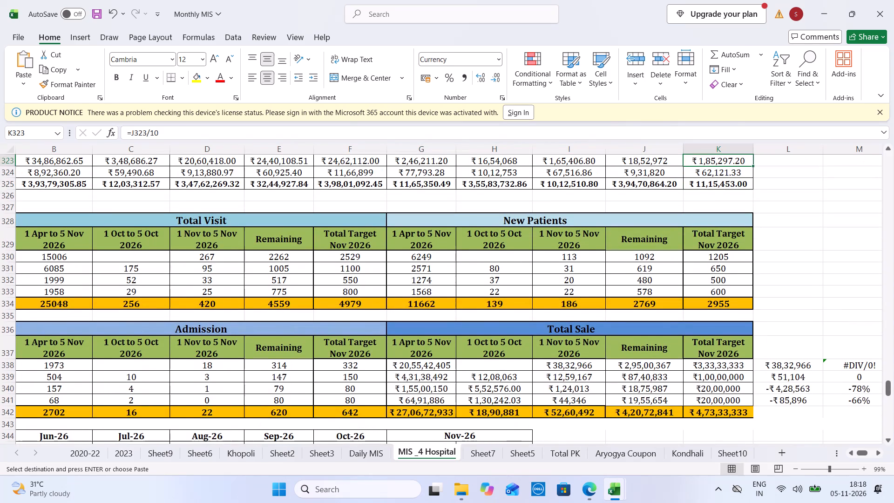
{"action": "left_click", "coordinate": [519, 371]}
{"action": "key", "text": "Up"}
{"action": "key", "text": "ctrl+v"}
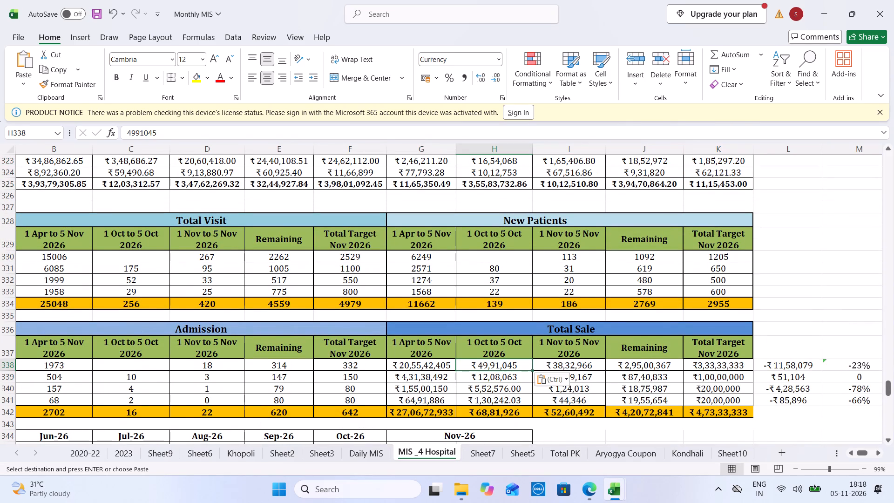
Enter 398 as Khopoli's New Patients for 1 Oct to 5 Oct 2026 in H330.
{"action": "left_click", "coordinate": [485, 255]}
{"action": "type", "text": "18"}
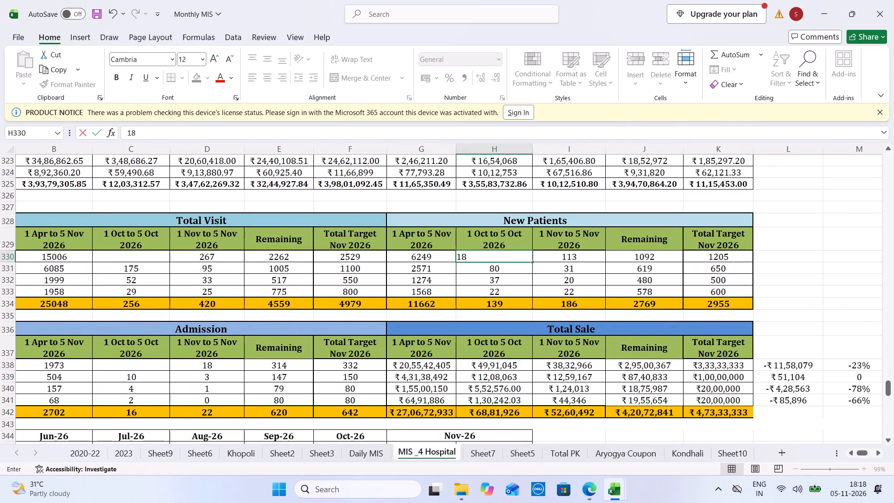
{"action": "key", "text": "BackSpace"}
{"action": "key", "text": "BackSpace"}
{"action": "type", "text": "398"}
Enter 54 as Khopoli's Admission for 1 Oct to 5 Oct 2026 in C338.
{"action": "left_click", "coordinate": [123, 364]}
{"action": "type", "text": "54"}
Sum Khopoli's Total visit figures for 1–5 October 2026, enter 659 as its Total Visit for that period in C330, and save.
{"action": "key", "text": "ctrl+Tab"}
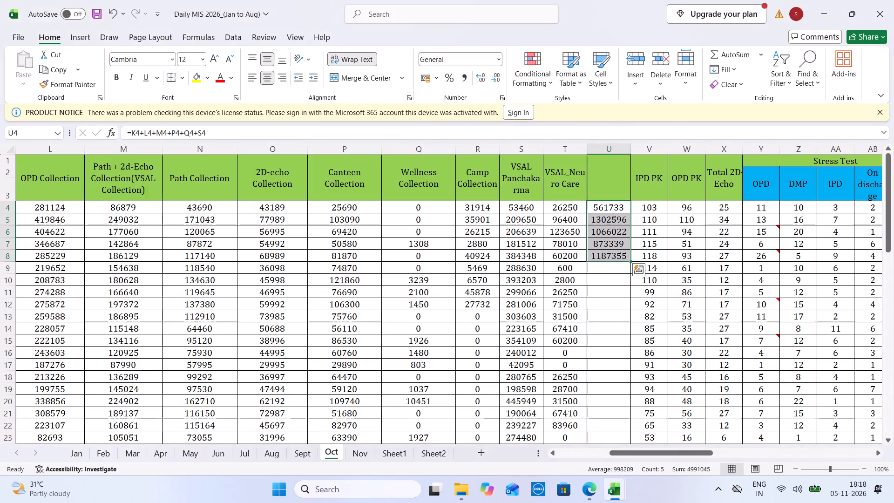
{"action": "key", "text": "Left"}
{"action": "key", "text": "Left"}
{"action": "key", "text": "Left"}
{"action": "key", "text": "Left"}
{"action": "key", "text": "Left"}
{"action": "key", "text": "Left"}
{"action": "key", "text": "Left"}
{"action": "key", "text": "Left"}
{"action": "key", "text": "Left"}
{"action": "key", "text": "Left"}
{"action": "key", "text": "Left"}
{"action": "key", "text": "Left"}
{"action": "key", "text": "Left"}
{"action": "key", "text": "Left"}
{"action": "key", "text": "Left"}
{"action": "key", "text": "Left"}
{"action": "key", "text": "Left"}
{"action": "key", "text": "Left"}
{"action": "key", "text": "Left"}
{"action": "key", "text": "Left"}
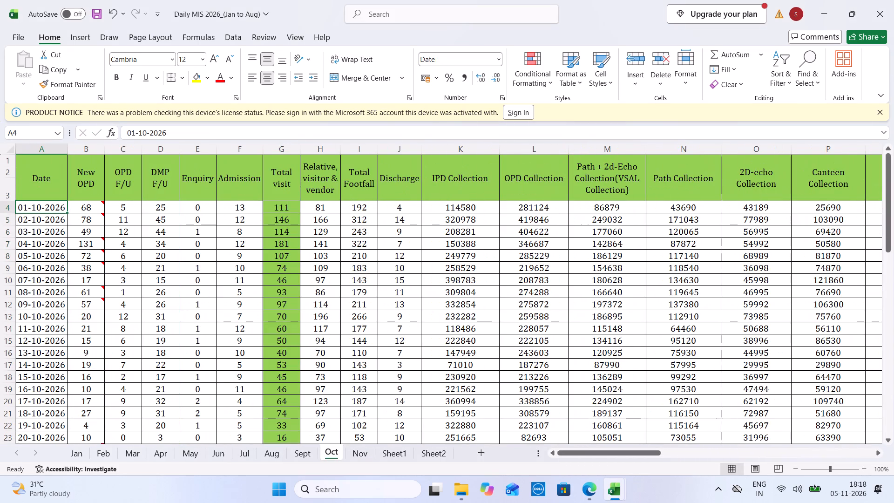
{"action": "left_click_drag", "start_coordinate": [224, 208], "coordinate": [227, 258]}
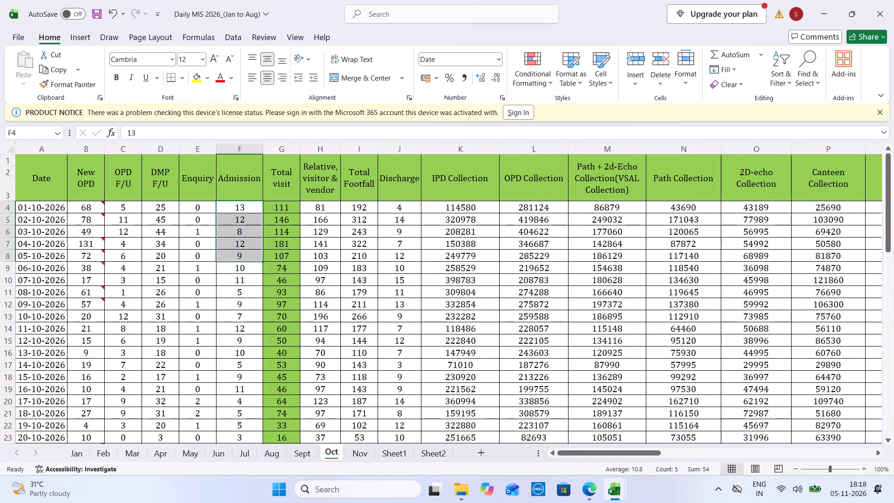
{"action": "left_click_drag", "start_coordinate": [296, 207], "coordinate": [290, 260]}
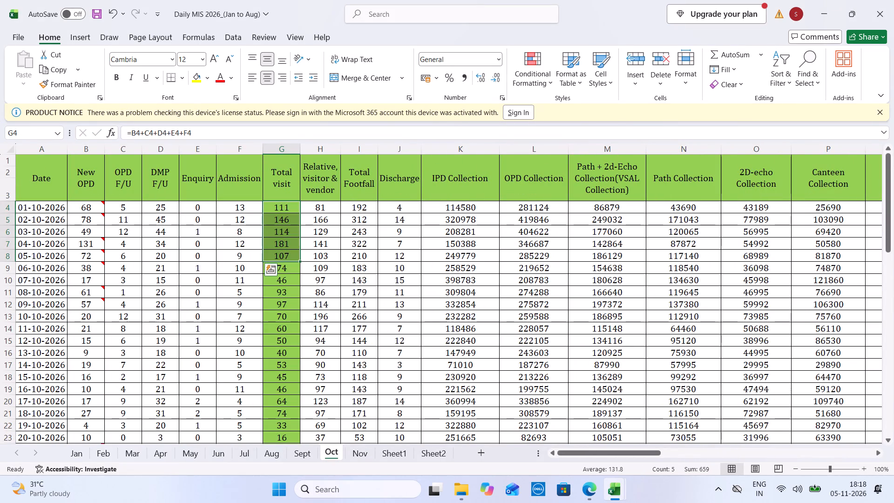
{"action": "key", "text": "ctrl+Tab"}
{"action": "left_click", "coordinate": [164, 249]}
{"action": "key", "text": "Down"}
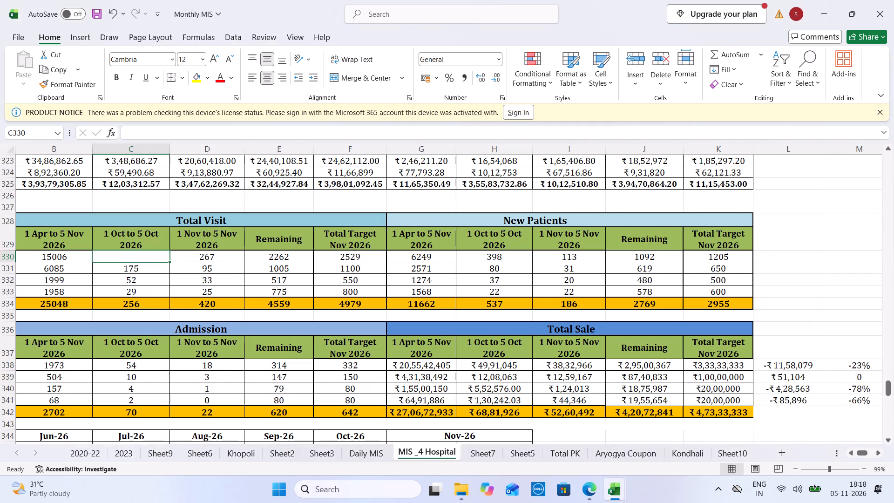
{"action": "type", "text": "659"}
{"action": "key", "text": "ctrl+s"}
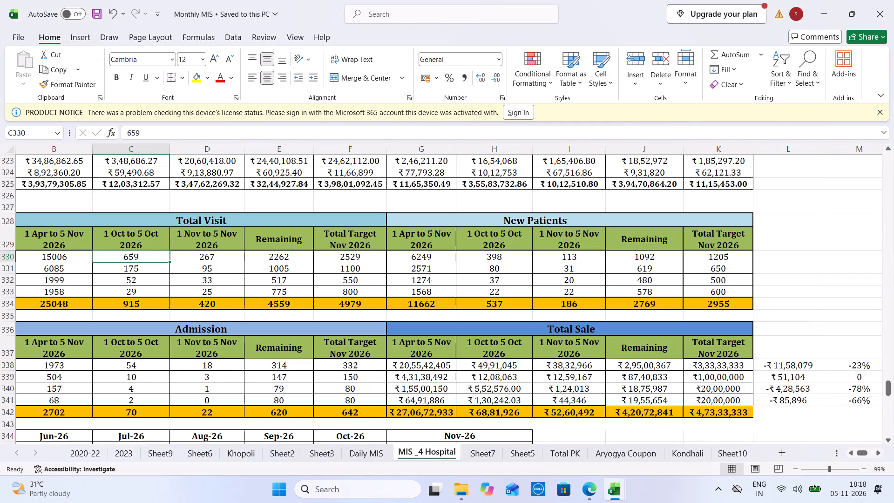
Review the monthly collection, admission and New OPD tables down to Khopoli's row in the Occupancy Ratio table.
{"action": "key", "text": "Down"}
{"action": "key", "text": "Down"}
{"action": "key", "text": "Down"}
{"action": "key", "text": "Down"}
{"action": "key", "text": "Down"}
{"action": "key", "text": "Down"}
{"action": "key", "text": "Down"}
{"action": "key", "text": "Down"}
{"action": "key", "text": "Down"}
{"action": "key", "text": "Down"}
{"action": "key", "text": "Down"}
{"action": "key", "text": "Down"}
{"action": "key", "text": "Down"}
{"action": "key", "text": "Down"}
{"action": "key", "text": "Down"}
{"action": "key", "text": "Down"}
{"action": "key", "text": "Down"}
{"action": "key", "text": "Down"}
{"action": "key", "text": "Down"}
{"action": "key", "text": "Down"}
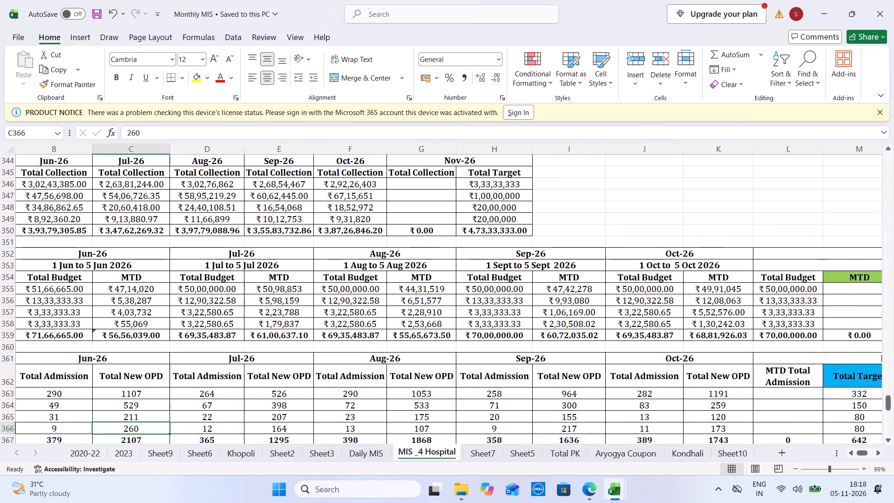
{"action": "key", "text": "ctrl+s"}
{"action": "key", "text": "Down"}
{"action": "key", "text": "Down"}
{"action": "key", "text": "Down"}
{"action": "key", "text": "Down"}
{"action": "key", "text": "Down"}
{"action": "key", "text": "Down"}
{"action": "key", "text": "Down"}
{"action": "key", "text": "Down"}
{"action": "key", "text": "Down"}
{"action": "key", "text": "Down"}
{"action": "key", "text": "Down"}
{"action": "key", "text": "Down"}
{"action": "key", "text": "Down"}
{"action": "key", "text": "Down"}
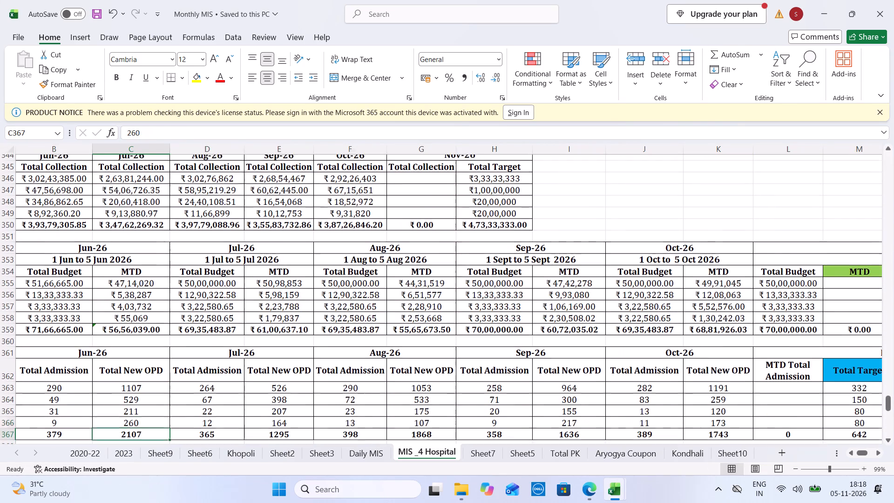
{"action": "key", "text": "Left"}
{"action": "key", "text": "Left"}
{"action": "key", "text": "Left"}
{"action": "key", "text": "Left"}
{"action": "key", "text": "Left"}
{"action": "key", "text": "Left"}
{"action": "key", "text": "Left"}
{"action": "key", "text": "Left"}
{"action": "key", "text": "Left"}
{"action": "key", "text": "Left"}
{"action": "key", "text": "Left"}
{"action": "key", "text": "Left"}
{"action": "key", "text": "Left"}
{"action": "key", "text": "Left"}
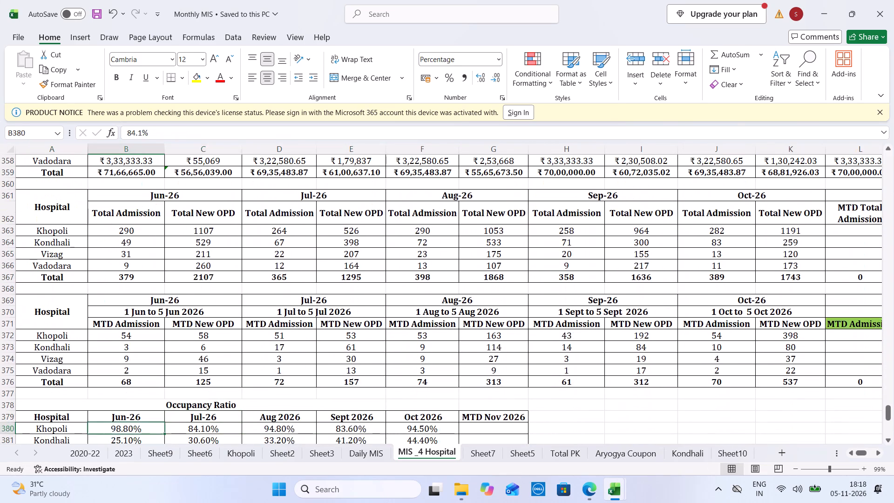
Examine the Occupancy Ratio and Ticket Size tables down to the Vadodara row.
{"action": "key", "text": "Down"}
{"action": "key", "text": "Down"}
{"action": "key", "text": "Down"}
{"action": "key", "text": "Down"}
{"action": "key", "text": "Down"}
{"action": "key", "text": "Down"}
{"action": "key", "text": "Down"}
{"action": "key", "text": "Down"}
{"action": "key", "text": "Down"}
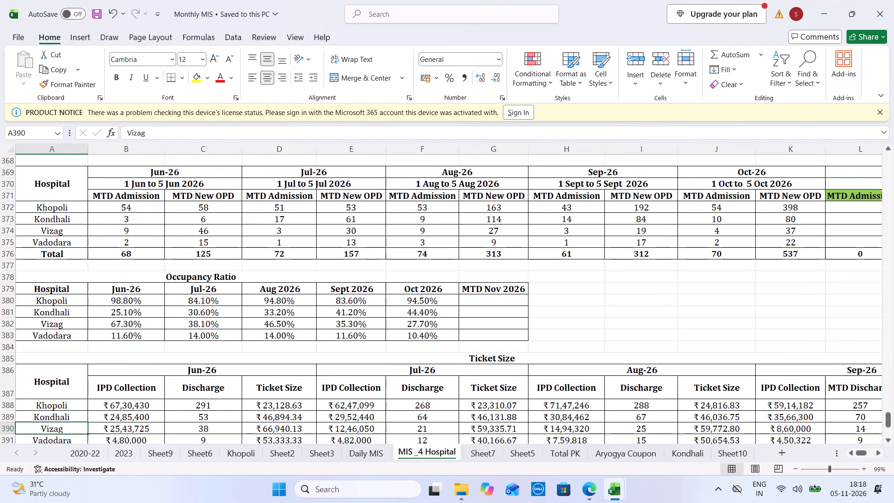
{"action": "key", "text": "Down"}
{"action": "key", "text": "Down"}
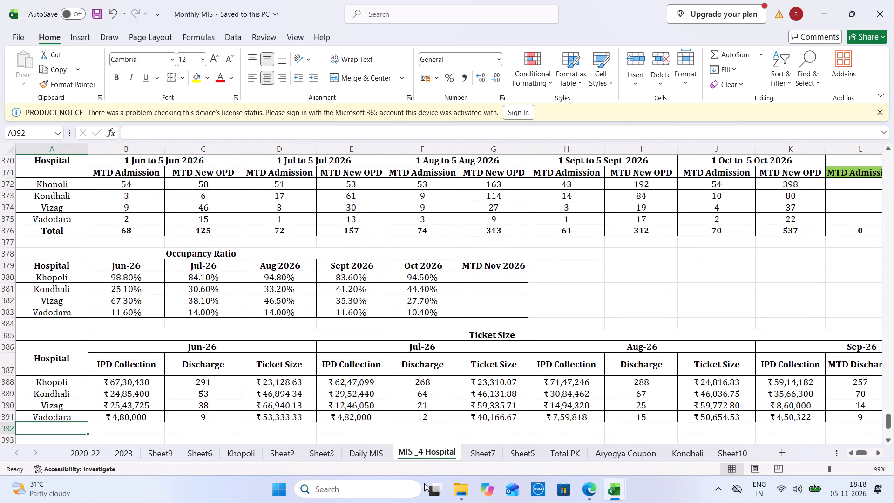
Switch to File Explorer and open the Bonus working 2025-2026 workbook from the Downloads folder.
{"action": "left_click", "coordinate": [449, 485]}
{"action": "left_click", "coordinate": [47, 255]}
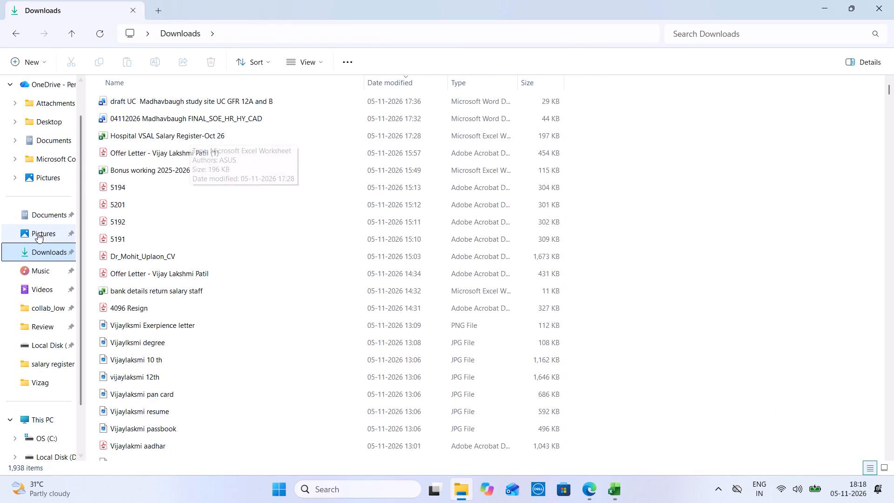
{"action": "double_click", "coordinate": [35, 256]}
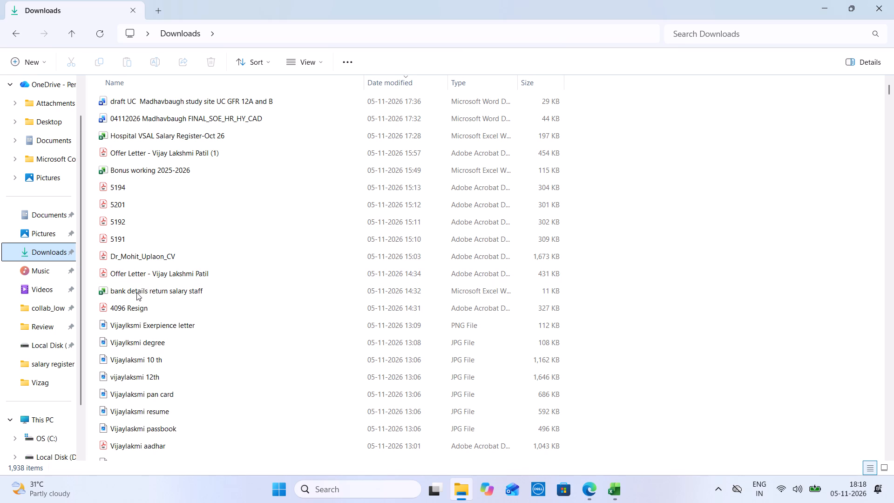
{"action": "double_click", "coordinate": [160, 176]}
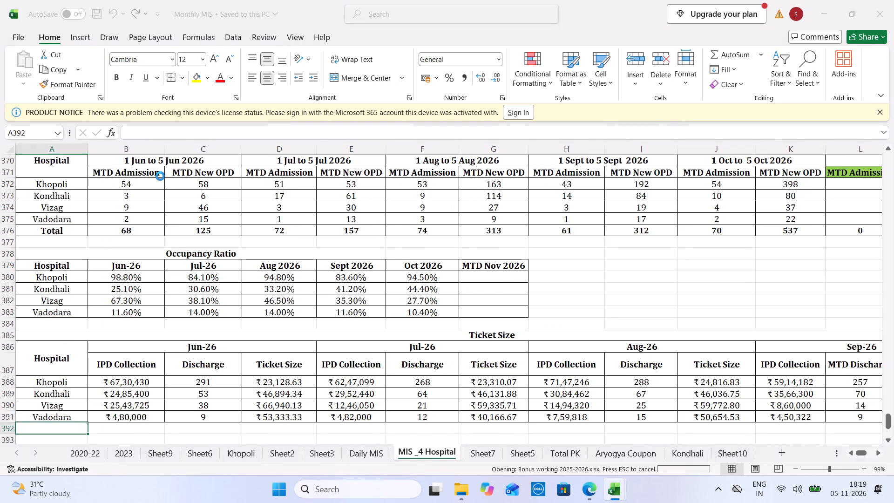
{"action": "left_click", "coordinate": [319, 327]}
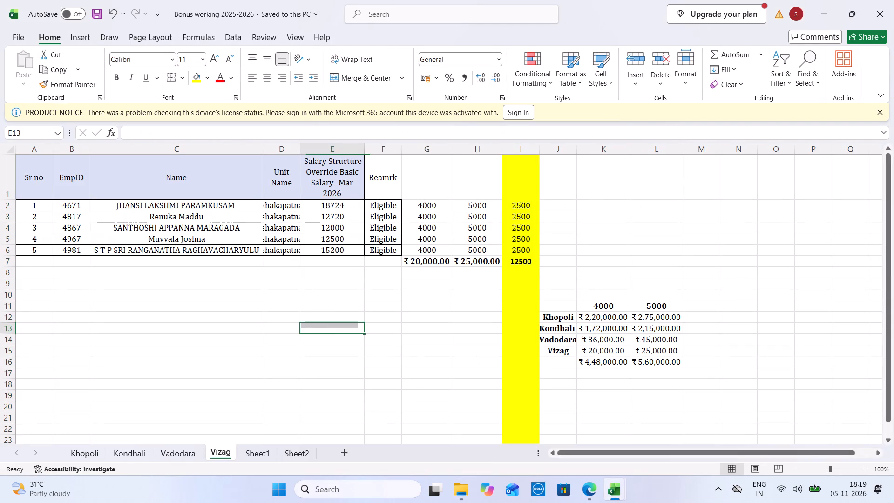
{"action": "left_click", "coordinate": [310, 298]}
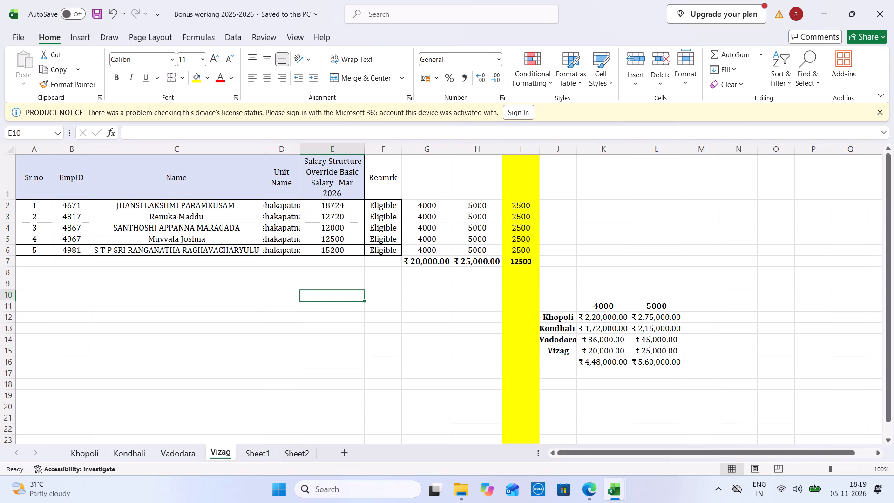
Add a bold 2500 heading in M11 beside the 4000 and 5000 columns of the Vizag sheet's hospital summary.
{"action": "left_click", "coordinate": [709, 308]}
{"action": "type", "text": "2500"}
{"action": "key", "text": "Down"}
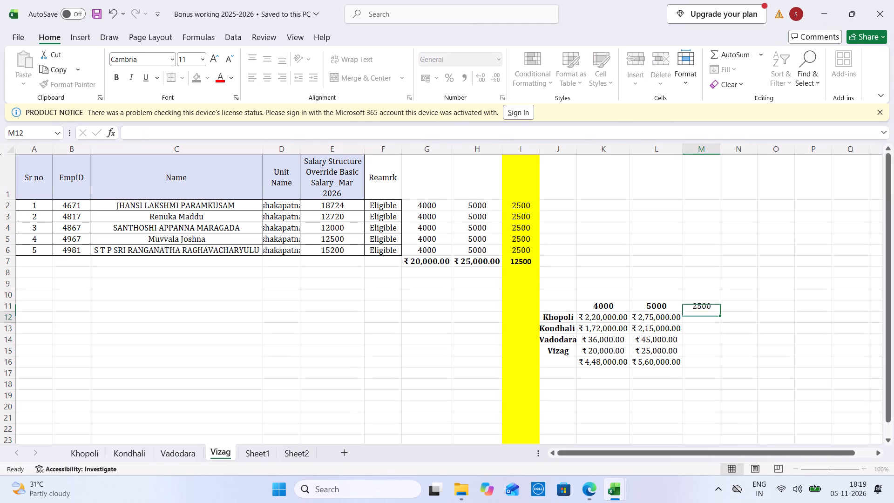
{"action": "key", "text": "Up"}
{"action": "left_click", "coordinate": [119, 74]}
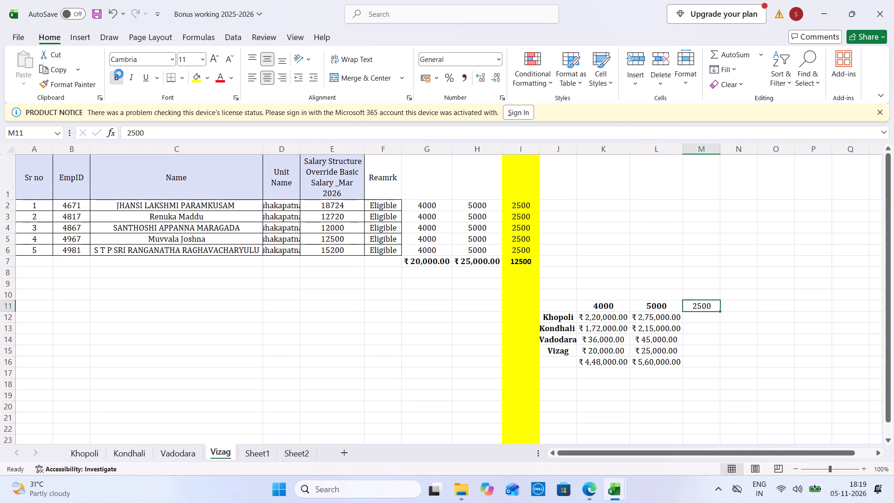
Link Vizag's cell M15 in the 2500 column to the sheet's own 2500 bonus total in I7.
{"action": "left_click", "coordinate": [704, 315]}
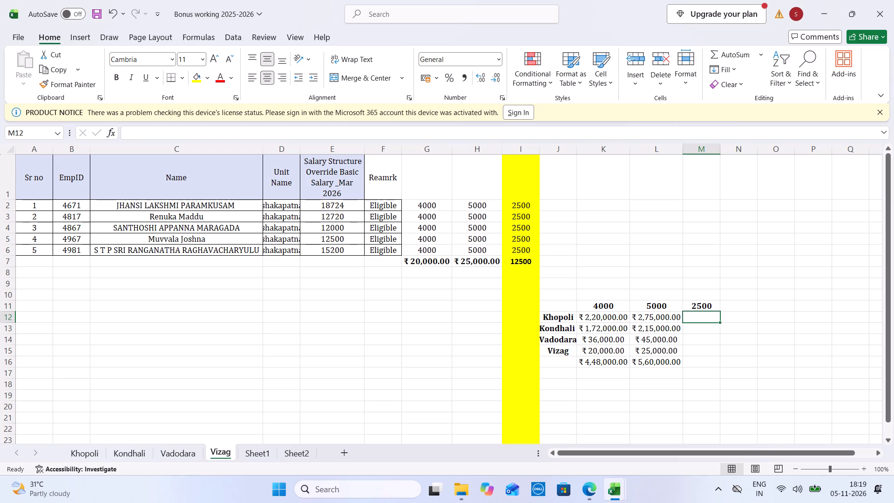
{"action": "key", "text": "Down"}
{"action": "key", "text": "Down"}
{"action": "key", "text": "Down"}
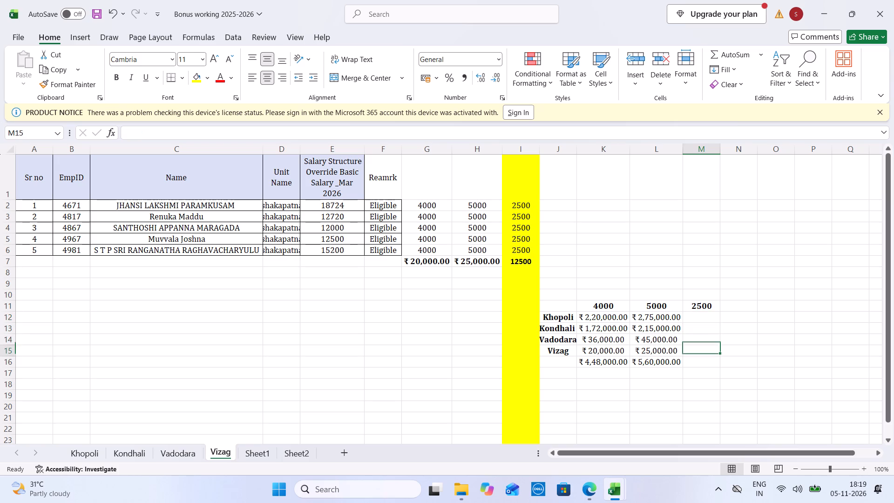
{"action": "key", "text": "equal"}
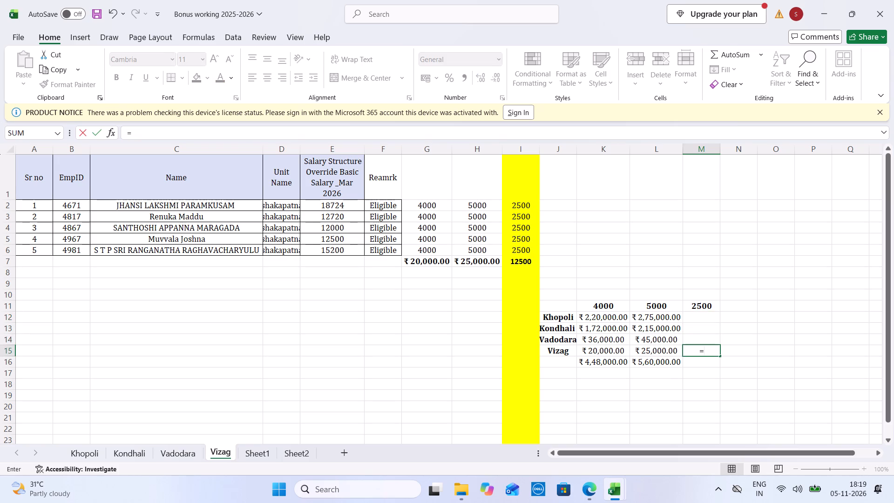
{"action": "left_click", "coordinate": [508, 262]}
{"action": "key", "text": "Return"}
Link Vadodara's cell M14 in the 2500 column to the total in I11 of the Vadodara sheet.
{"action": "key", "text": "Up"}
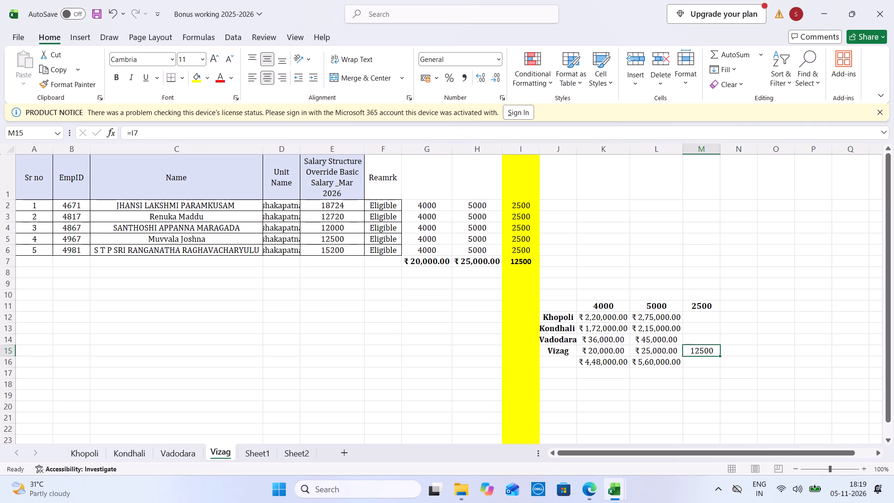
{"action": "key", "text": "Up"}
{"action": "key", "text": "equal"}
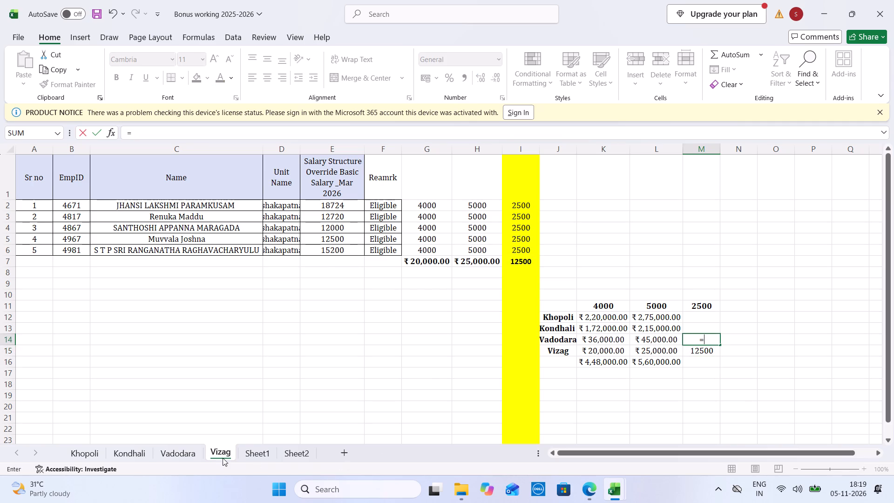
{"action": "left_click", "coordinate": [186, 451]}
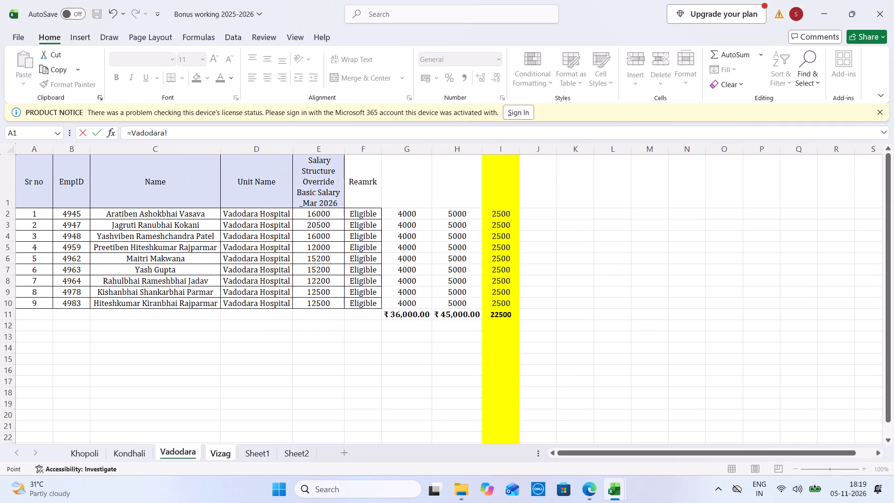
{"action": "left_click", "coordinate": [507, 315]}
{"action": "key", "text": "Return"}
Link Kondhali's cell M13 in the 2500 column to the total in I45 of the Kondhali sheet.
{"action": "key", "text": "Up"}
{"action": "key", "text": "Up"}
{"action": "key", "text": "equal"}
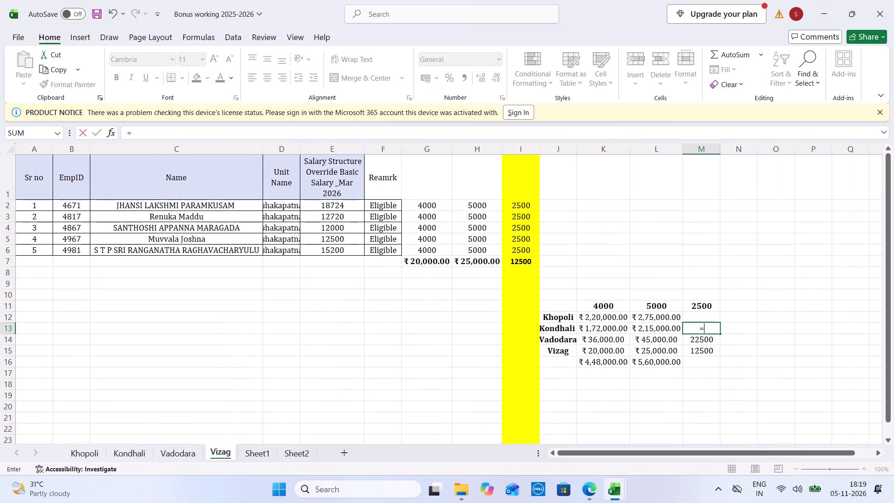
{"action": "left_click", "coordinate": [134, 458]}
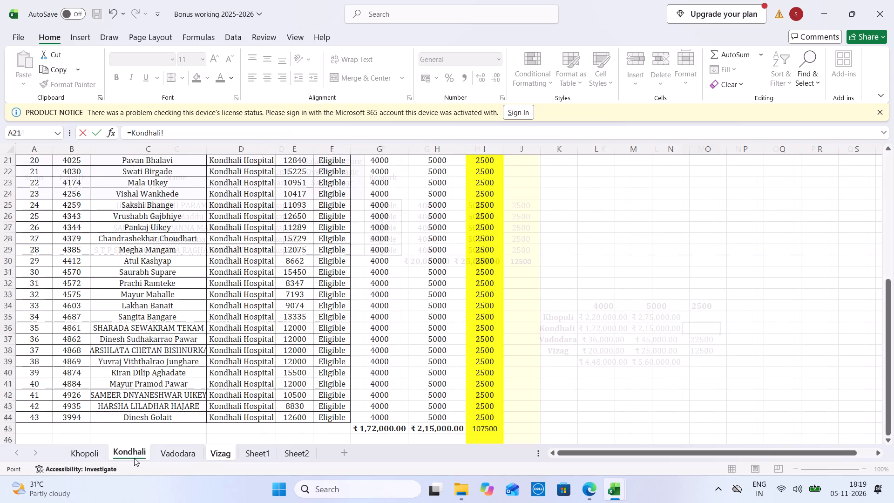
{"action": "left_click", "coordinate": [481, 424]}
{"action": "key", "text": "Return"}
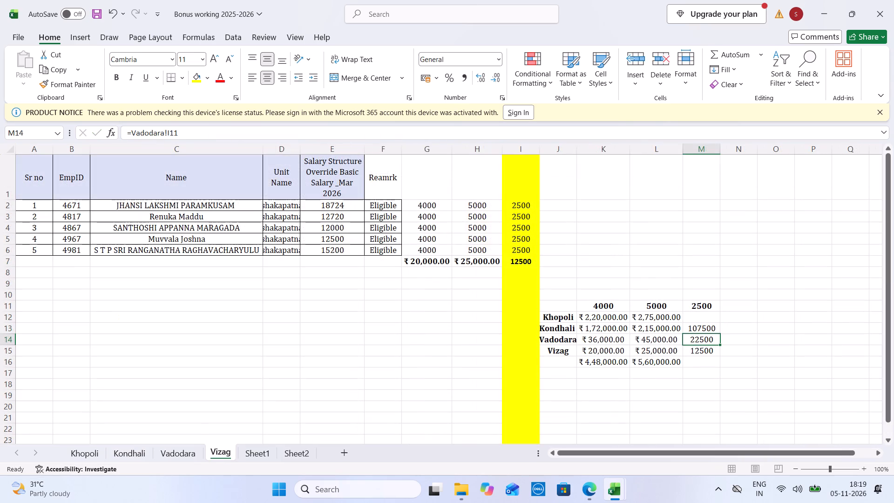
Link Khopoli's cell M12 in the 2500 column to the total in I57 of the Khopoli sheet.
{"action": "key", "text": "Up"}
{"action": "key", "text": "Up"}
{"action": "key", "text": "equal"}
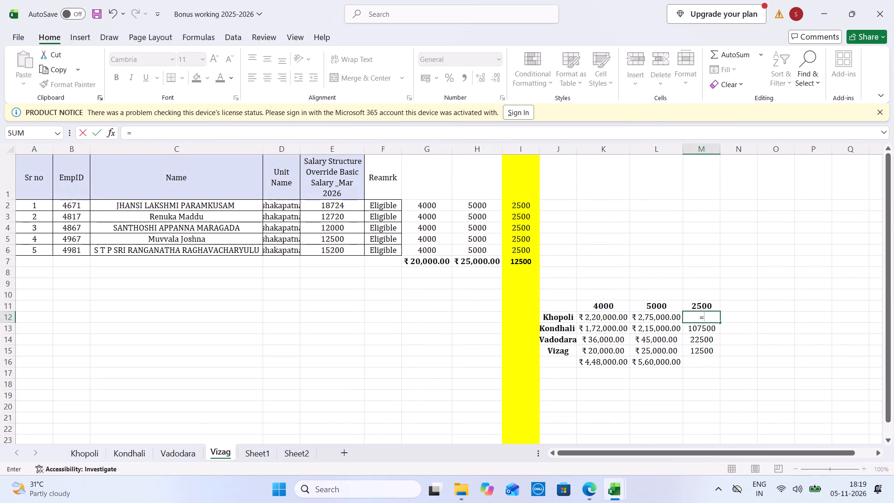
{"action": "left_click", "coordinate": [87, 455]}
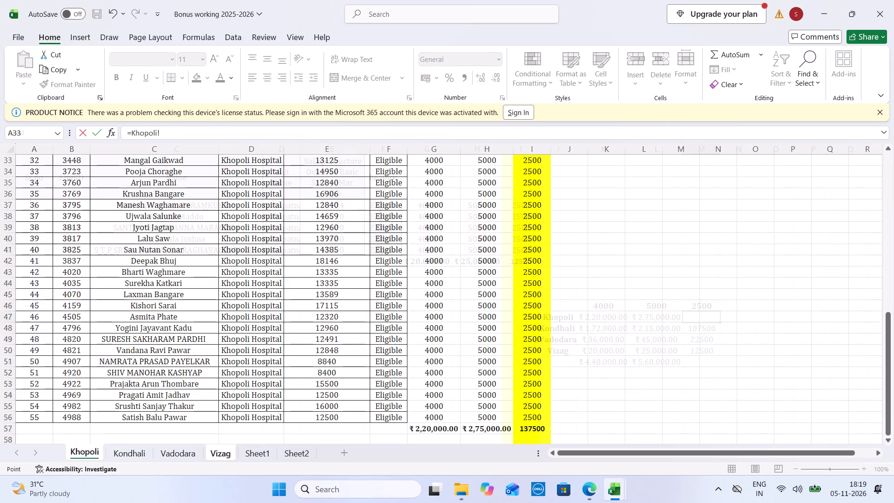
{"action": "left_click", "coordinate": [537, 430]}
{"action": "key", "text": "Return"}
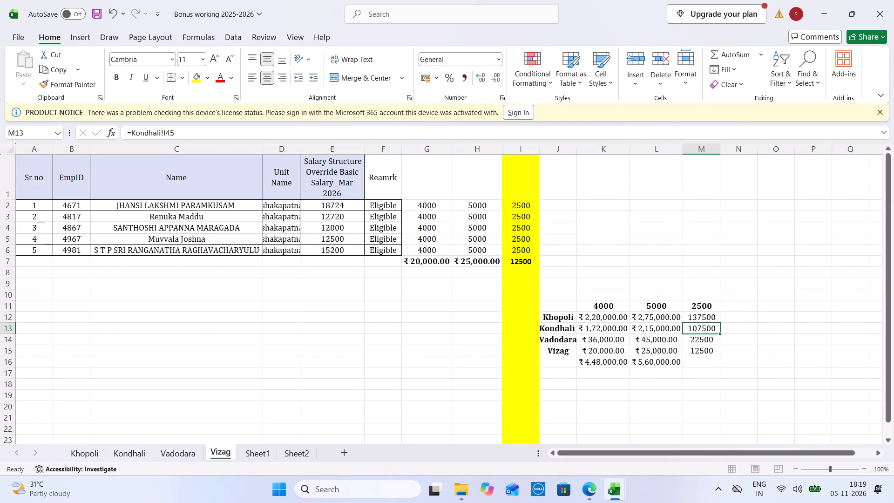
Sum the four hospitals' 2500 bonus amounts into M16 with AutoSum and format M12:M16 as Currency.
{"action": "left_click_drag", "start_coordinate": [705, 319], "coordinate": [702, 365]}
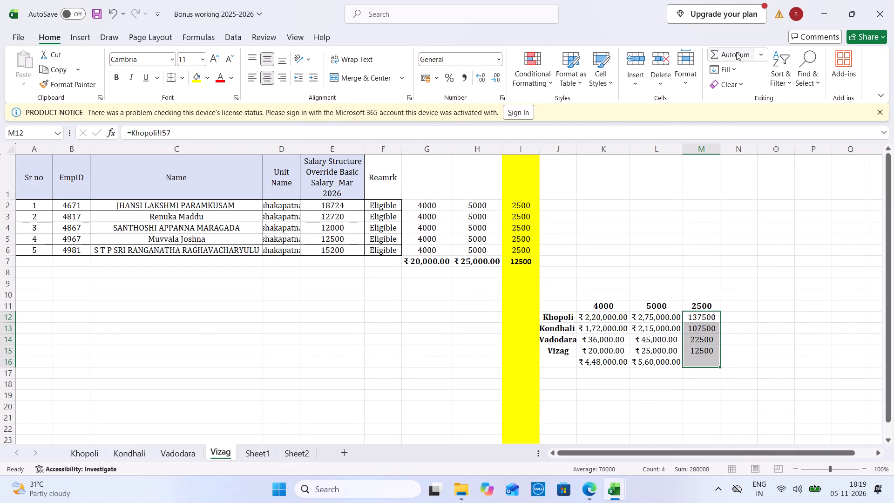
{"action": "left_click", "coordinate": [736, 52]}
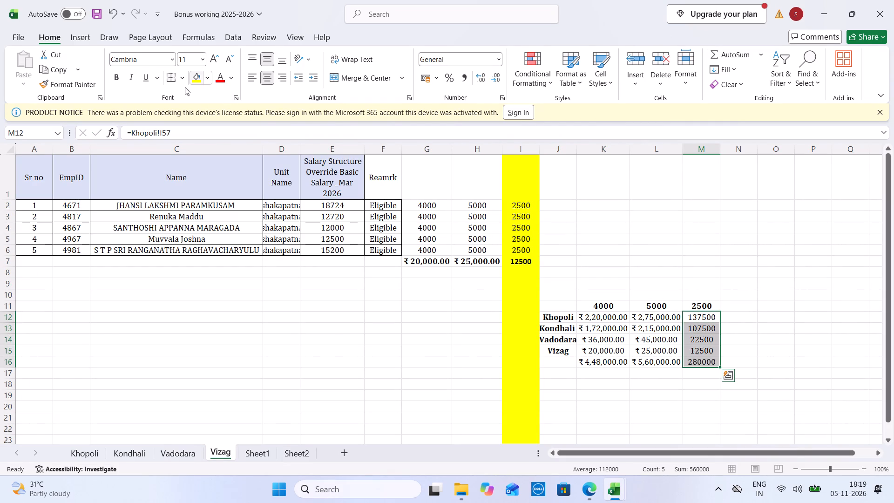
{"action": "left_click", "coordinate": [500, 58]}
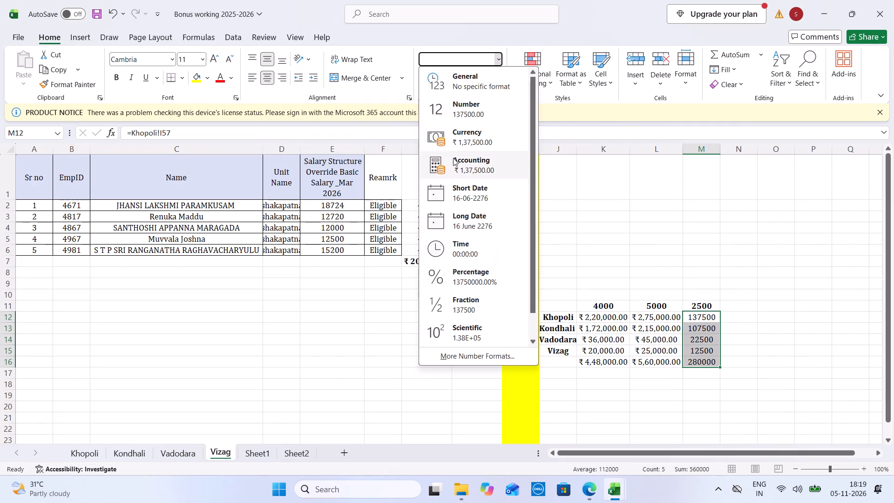
{"action": "left_click", "coordinate": [486, 145]}
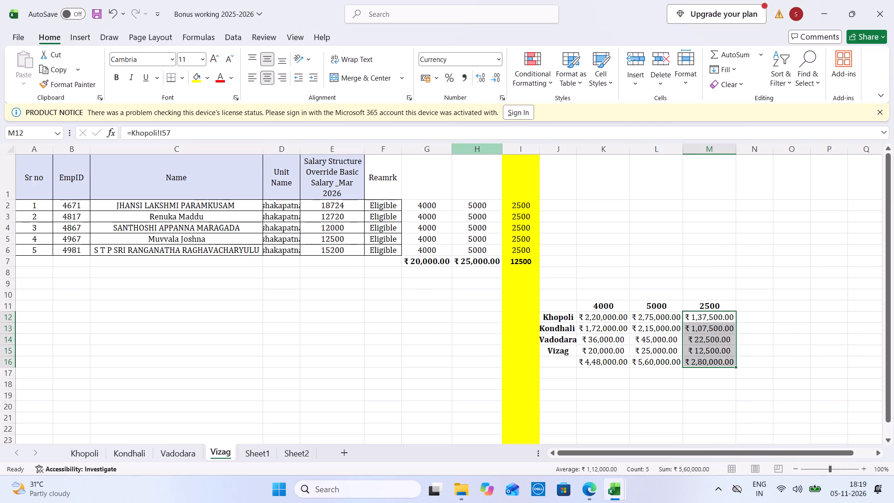
Select the whole hospital bonus summary table, J11:M16.
{"action": "left_click", "coordinate": [661, 364]}
{"action": "left_click_drag", "start_coordinate": [555, 306], "coordinate": [704, 356]}
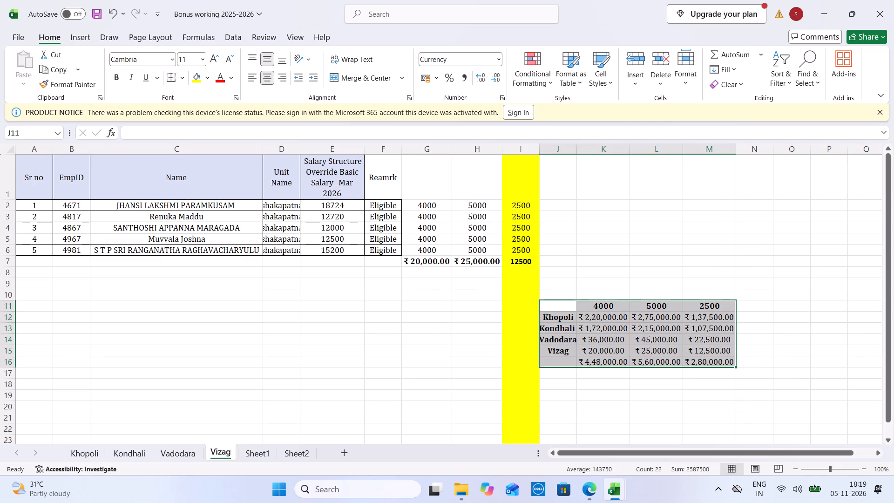
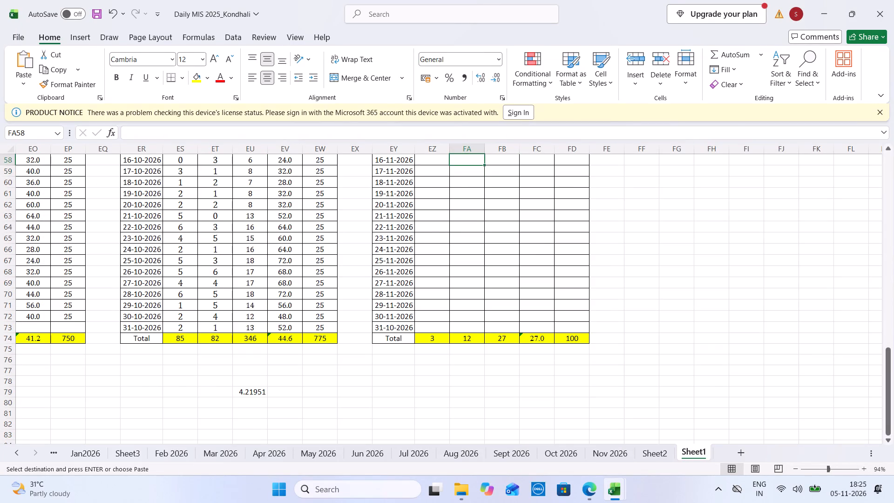
Enter 1 in EZ47 and 0 in FA47 for 05-11-2026 in the Kondhali daily MIS.
{"action": "left_click", "coordinate": [435, 169]}
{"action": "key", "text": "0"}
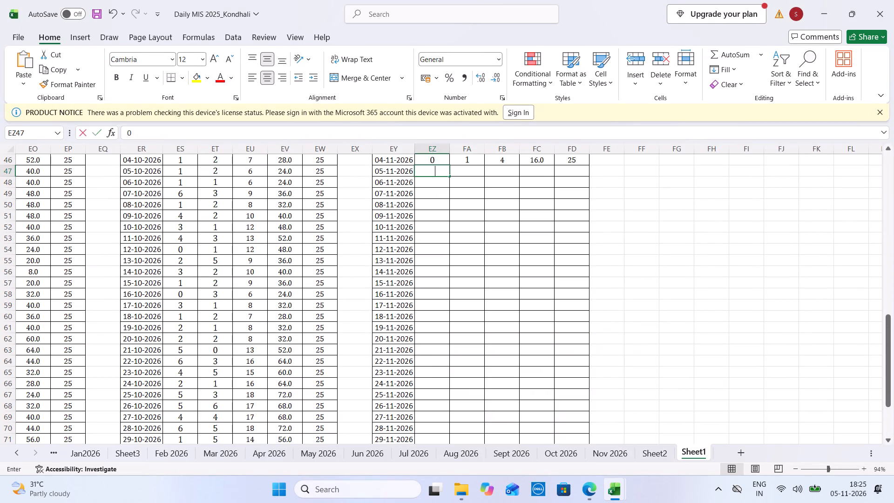
{"action": "key", "text": "Tab"}
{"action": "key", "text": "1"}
{"action": "key", "text": "Tab"}
{"action": "key", "text": "Left"}
{"action": "key", "text": "Left"}
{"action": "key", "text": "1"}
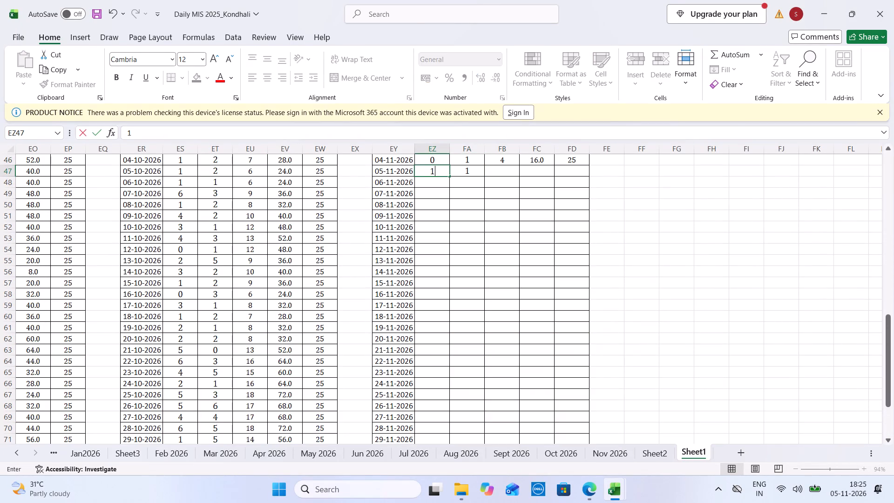
{"action": "key", "text": "Right"}
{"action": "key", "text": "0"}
{"action": "key", "text": "Tab"}
Copy the 04-11-2026 row's formulas in FB46:FD46 down to the 05-11-2026 row.
{"action": "left_click_drag", "start_coordinate": [508, 157], "coordinate": [569, 158]}
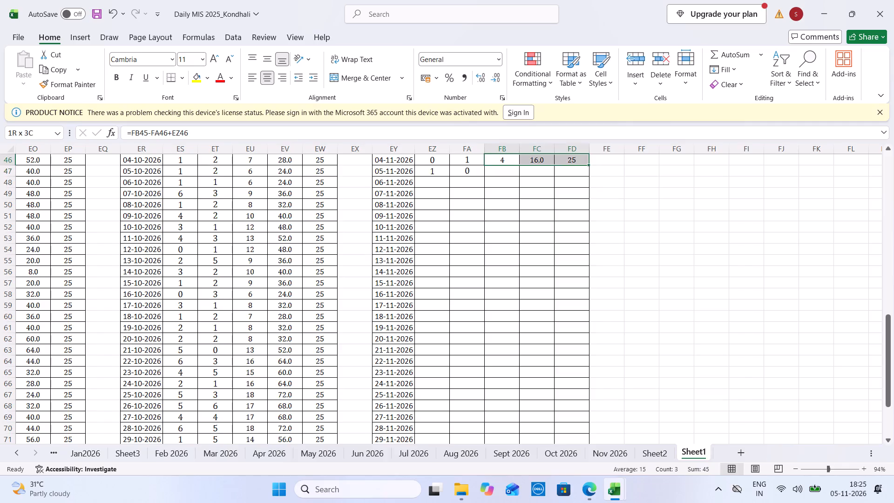
{"action": "left_click_drag", "start_coordinate": [569, 158], "coordinate": [570, 158]}
{"action": "key", "text": "ctrl+c"}
{"action": "key", "text": "Down"}
{"action": "key", "text": "ctrl+v"}
Look down the November 2026 table below the 05-11-2026 row, towards its Total row.
{"action": "key", "text": "Down"}
{"action": "key", "text": "Down"}
{"action": "key", "text": "Down"}
{"action": "key", "text": "Down"}
{"action": "key", "text": "Down"}
{"action": "key", "text": "Down"}
{"action": "key", "text": "Down"}
{"action": "key", "text": "Down"}
{"action": "key", "text": "Down"}
{"action": "key", "text": "Down"}
{"action": "key", "text": "Down"}
{"action": "key", "text": "Down"}
{"action": "key", "text": "Down"}
{"action": "key", "text": "Down"}
{"action": "key", "text": "Down"}
{"action": "key", "text": "Down"}
{"action": "key", "text": "Down"}
{"action": "key", "text": "Down"}
{"action": "key", "text": "Down"}
{"action": "key", "text": "Down"}
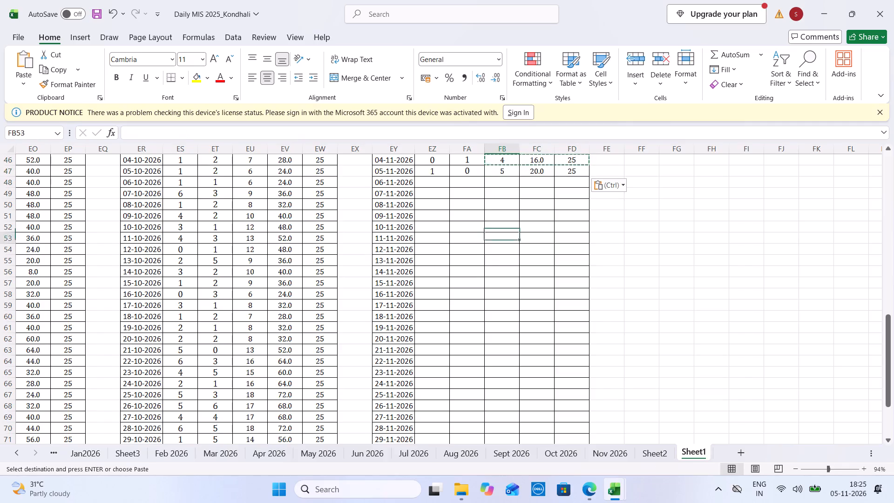
Switch to the Monthly MIS workbook and go down the MIS _4 Hospital sheet to the occupancy, ticket size and collection tables.
{"action": "key", "text": "ctrl+Tab"}
{"action": "key", "text": "Down"}
{"action": "key", "text": "Down"}
{"action": "key", "text": "Down"}
{"action": "key", "text": "Down"}
{"action": "key", "text": "Down"}
{"action": "key", "text": "Down"}
{"action": "key", "text": "Down"}
{"action": "key", "text": "Down"}
{"action": "key", "text": "Down"}
{"action": "key", "text": "Down"}
{"action": "key", "text": "Down"}
{"action": "key", "text": "Down"}
{"action": "key", "text": "Down"}
{"action": "key", "text": "Down"}
{"action": "key", "text": "Down"}
{"action": "key", "text": "Down"}
{"action": "key", "text": "Down"}
{"action": "key", "text": "Down"}
{"action": "key", "text": "Down"}
{"action": "key", "text": "Down"}
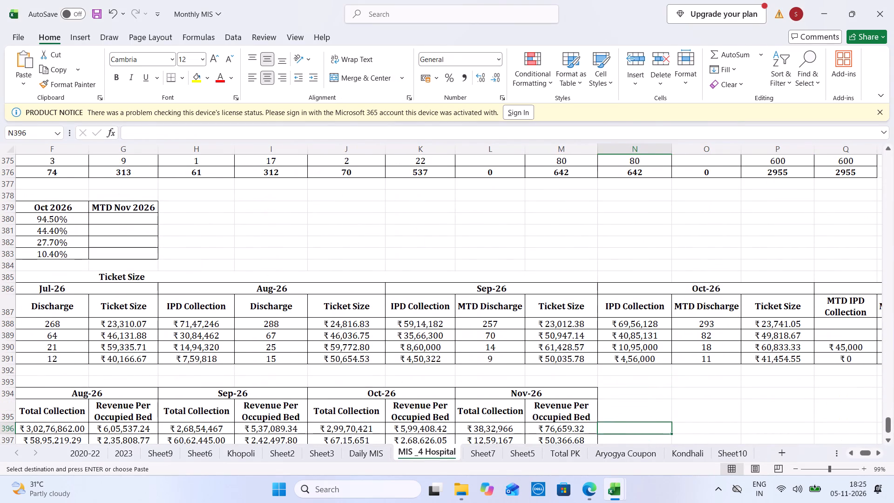
Enter 25.6% as Kondhali's MTD Nov 2026 occupancy in cell G381 of the MIS _4 Hospital sheet.
{"action": "left_click", "coordinate": [129, 227]}
{"action": "type", "text": "25.6"}
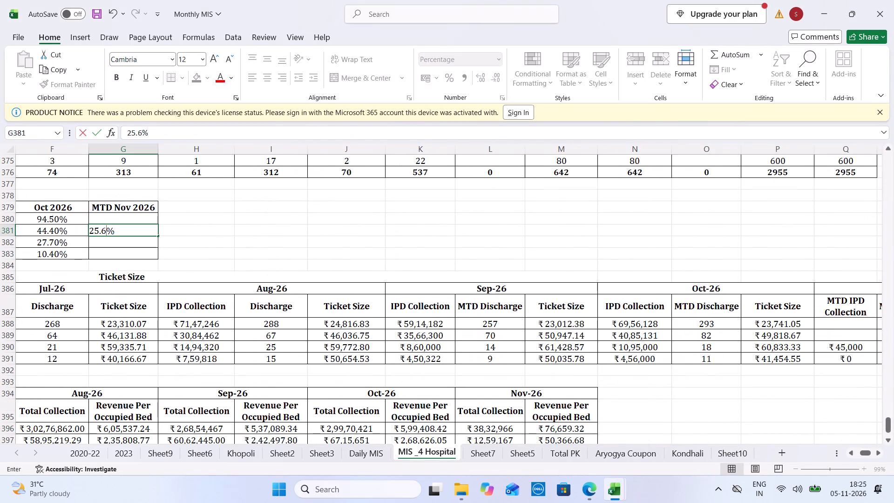
Using Kondhali's Nov 2026 totals, enter MTD IPD collection 815000 in Q389 and discharge 12 beside it in the Ticket Size table.
{"action": "left_click", "coordinate": [843, 333]}
{"action": "key", "text": "ctrl+Tab"}
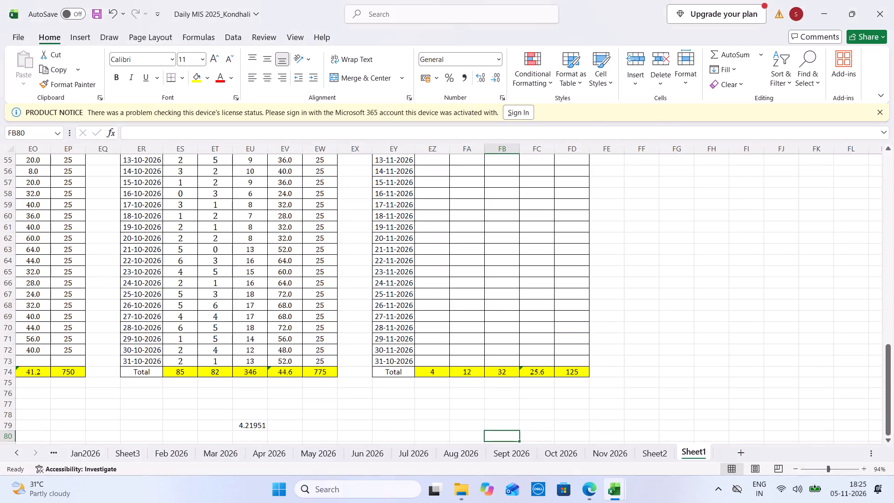
{"action": "left_click", "coordinate": [606, 446]}
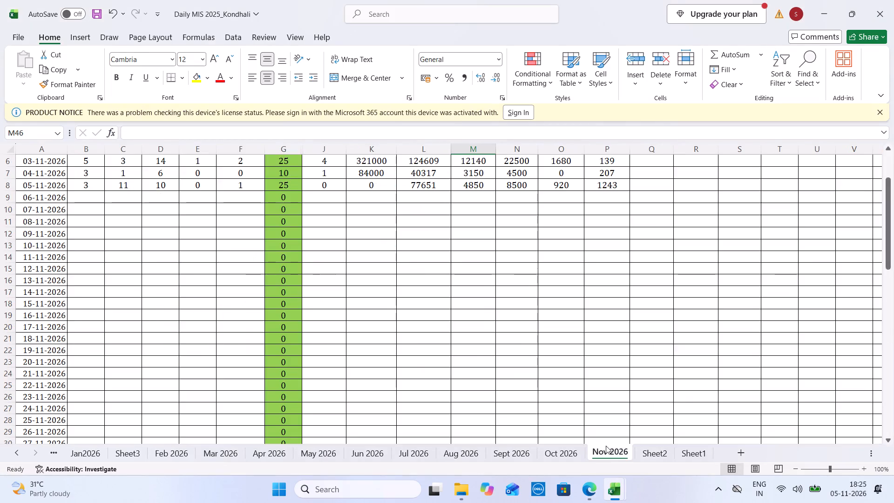
{"action": "key", "text": "Down"}
{"action": "key", "text": "ctrl+Tab"}
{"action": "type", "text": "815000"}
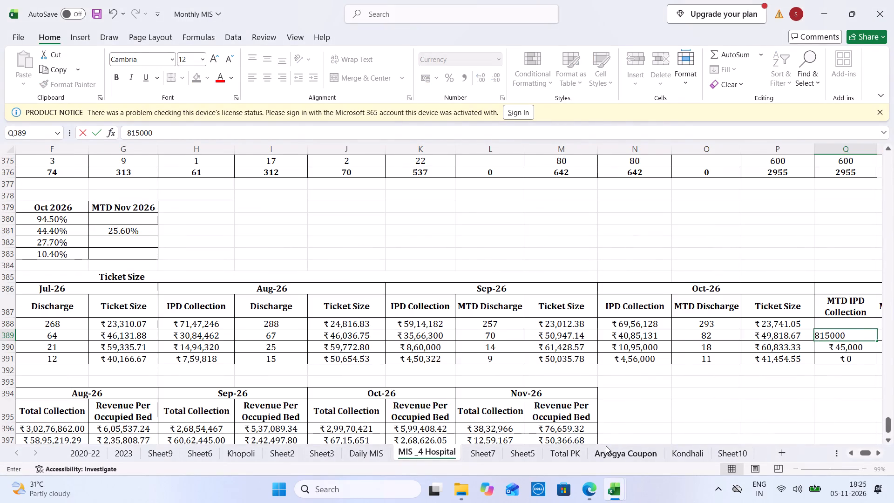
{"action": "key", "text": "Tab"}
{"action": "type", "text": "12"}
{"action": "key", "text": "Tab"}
Return to the Daily MIS 2025_Kondhali workbook and save it.
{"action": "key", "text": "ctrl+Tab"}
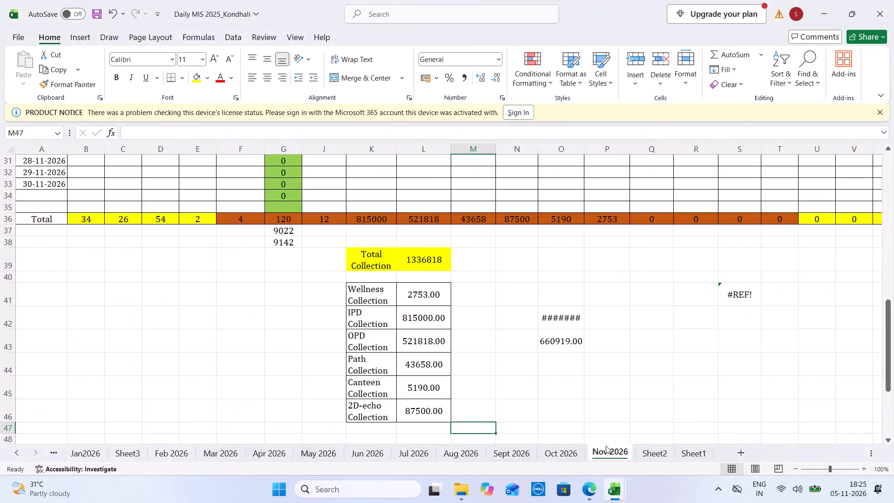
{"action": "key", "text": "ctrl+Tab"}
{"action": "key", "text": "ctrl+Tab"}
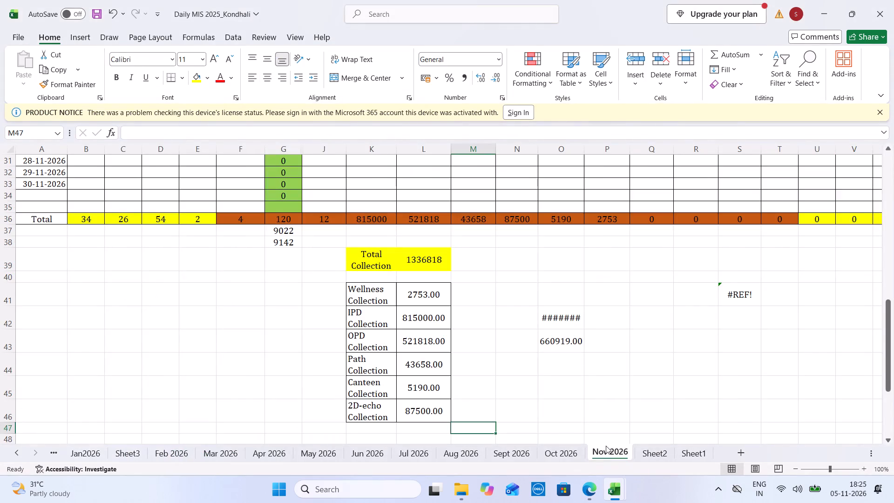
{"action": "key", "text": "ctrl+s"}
{"action": "left_click", "coordinate": [467, 498]}
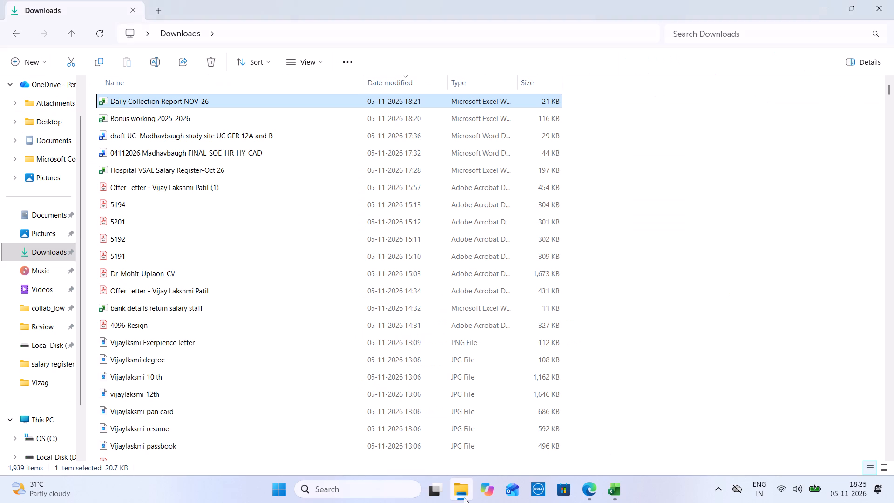
{"action": "left_click", "coordinate": [212, 54]}
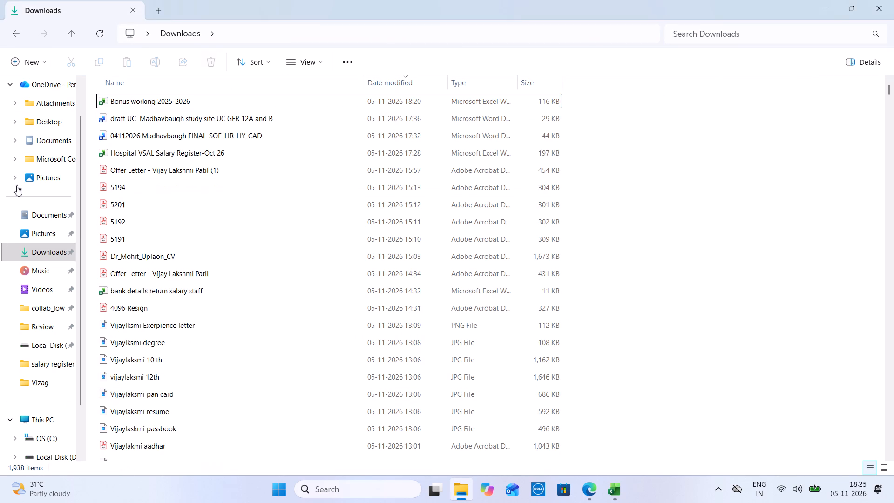
{"action": "left_click", "coordinate": [61, 325]}
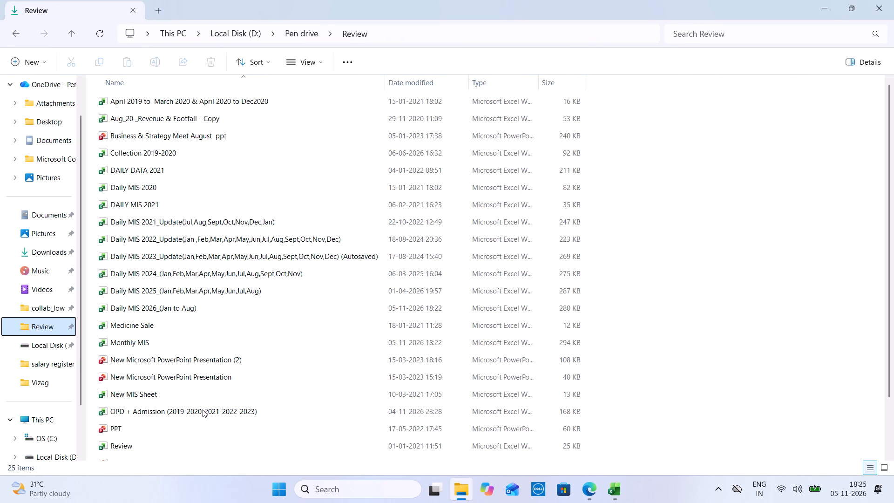
{"action": "double_click", "coordinate": [200, 410]}
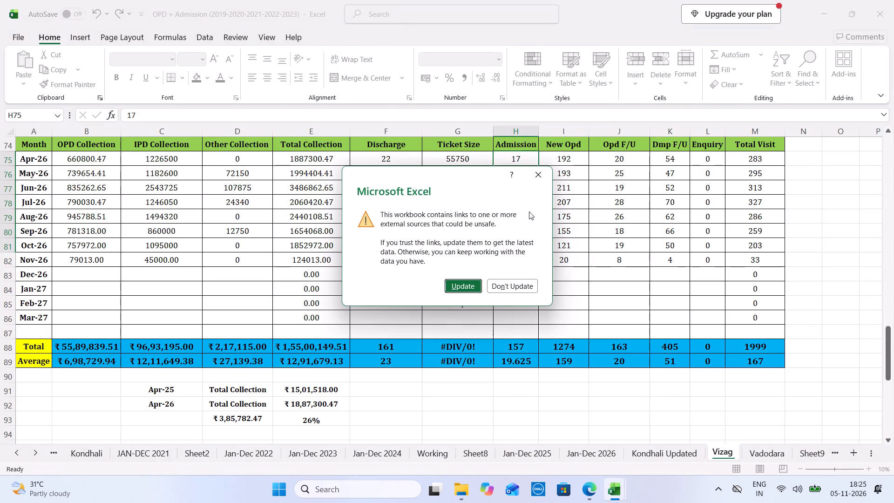
{"action": "left_click", "coordinate": [541, 175]}
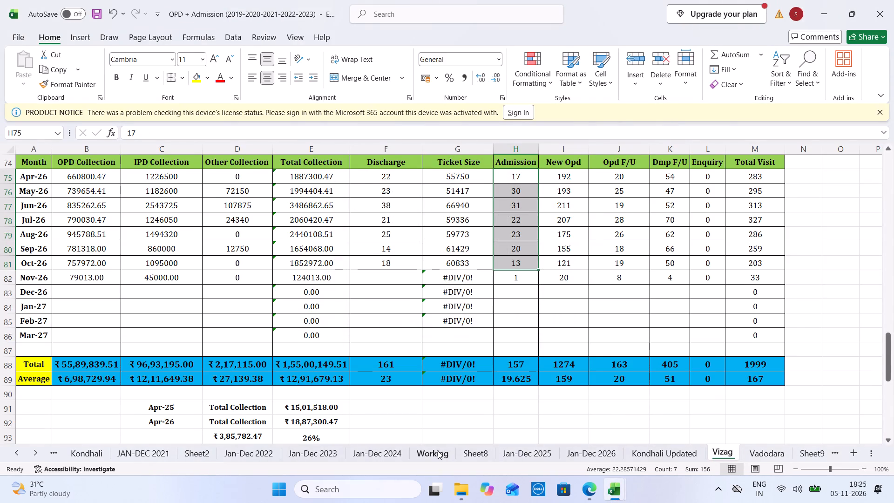
Switch the OPD + Admission workbook to its Working sheet and close the workbook, saving its changes.
{"action": "left_click", "coordinate": [438, 451]}
{"action": "left_click", "coordinate": [893, 0]}
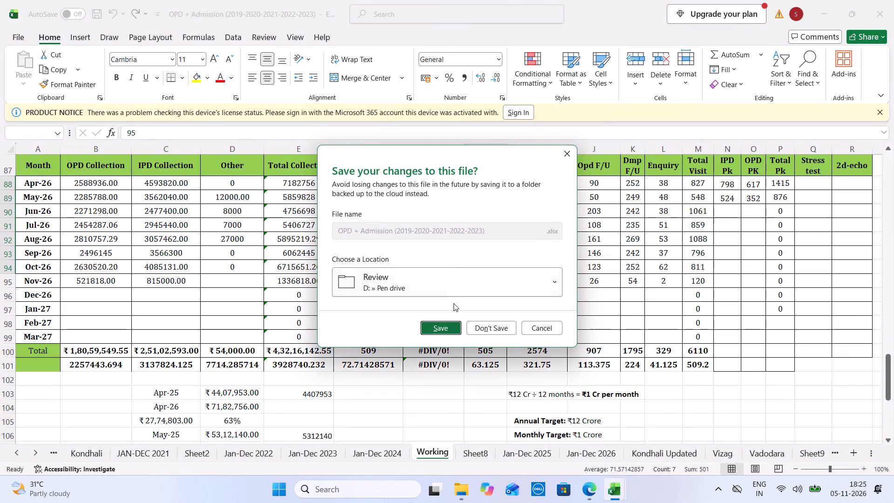
{"action": "left_click", "coordinate": [442, 324]}
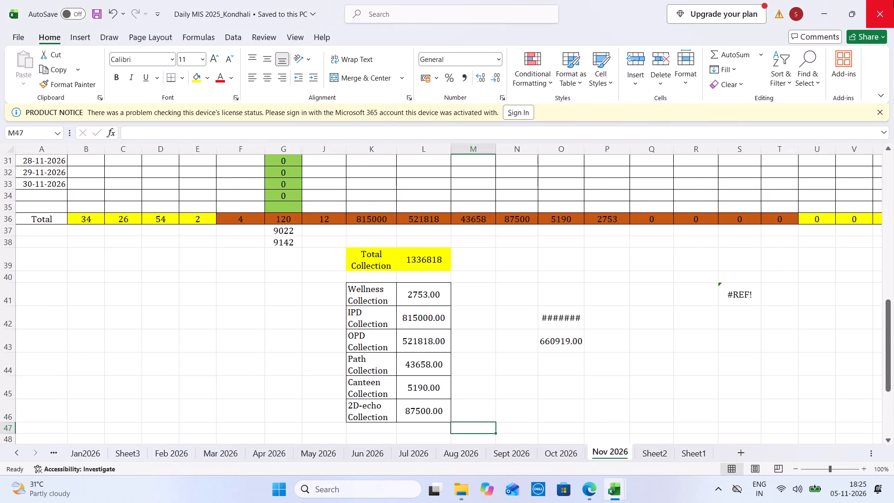
Close the Daily MIS 2025_Kondhali workbook and save the Monthly MIS workbook.
{"action": "left_click", "coordinate": [893, 0]}
{"action": "key", "text": "ctrl+s"}
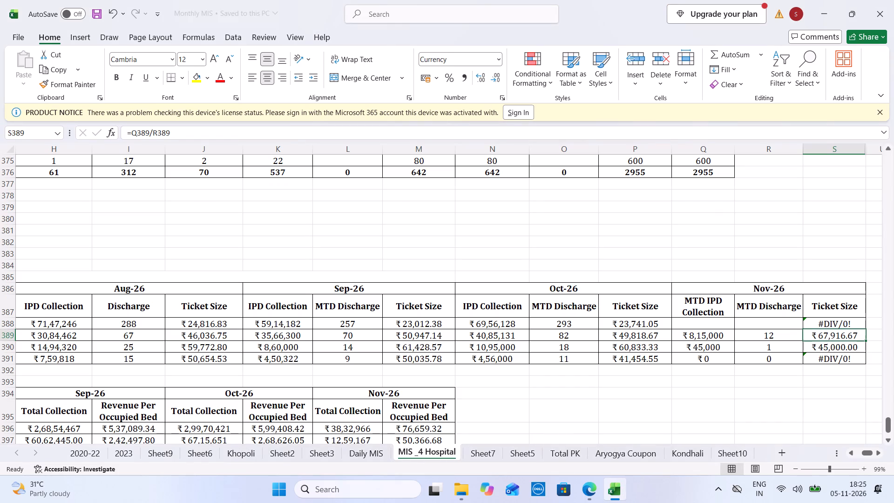
Enter Kondhali's Nov-26 total collection, 1336818, in cell G347 of the MIS _4 Hospital sheet.
{"action": "key", "text": "Up"}
{"action": "key", "text": "Up"}
{"action": "key", "text": "Up"}
{"action": "key", "text": "Up"}
{"action": "key", "text": "Up"}
{"action": "key", "text": "Up"}
{"action": "key", "text": "Up"}
{"action": "key", "text": "Up"}
{"action": "key", "text": "Up"}
{"action": "key", "text": "Up"}
{"action": "key", "text": "Up"}
{"action": "key", "text": "Up"}
{"action": "key", "text": "Up"}
{"action": "key", "text": "Up"}
{"action": "key", "text": "Up"}
{"action": "key", "text": "Up"}
{"action": "key", "text": "Up"}
{"action": "key", "text": "Up"}
{"action": "key", "text": "Up"}
{"action": "key", "text": "Up"}
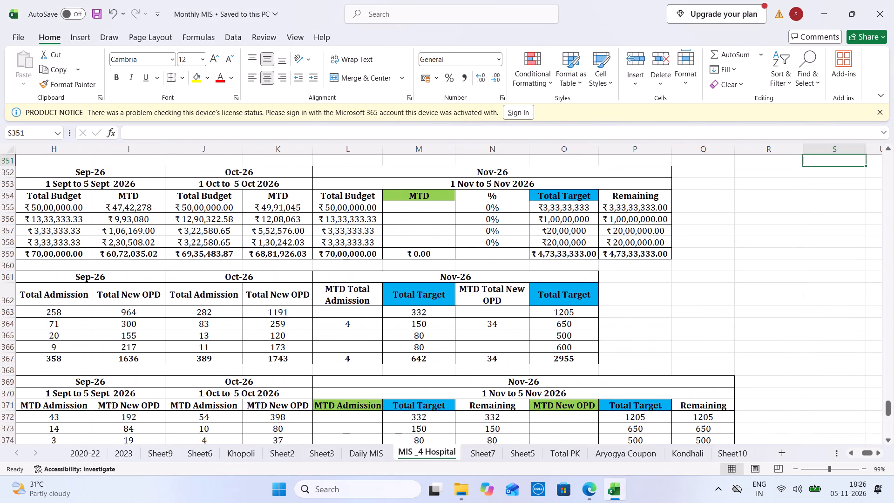
{"action": "key", "text": "Left"}
{"action": "key", "text": "Left"}
{"action": "key", "text": "Left"}
{"action": "key", "text": "Left"}
{"action": "key", "text": "Left"}
{"action": "key", "text": "Left"}
{"action": "key", "text": "Left"}
{"action": "key", "text": "Left"}
{"action": "key", "text": "Left"}
{"action": "key", "text": "Left"}
{"action": "key", "text": "Left"}
{"action": "key", "text": "Left"}
{"action": "key", "text": "Left"}
{"action": "key", "text": "Left"}
{"action": "key", "text": "Left"}
{"action": "key", "text": "Left"}
{"action": "key", "text": "Left"}
{"action": "key", "text": "Up"}
{"action": "key", "text": "Up"}
{"action": "key", "text": "Up"}
{"action": "key", "text": "Up"}
{"action": "key", "text": "Up"}
{"action": "key", "text": "Up"}
{"action": "key", "text": "Up"}
{"action": "key", "text": "Up"}
{"action": "key", "text": "Up"}
{"action": "key", "text": "Up"}
{"action": "key", "text": "Up"}
{"action": "key", "text": "Up"}
{"action": "key", "text": "Up"}
{"action": "key", "text": "Up"}
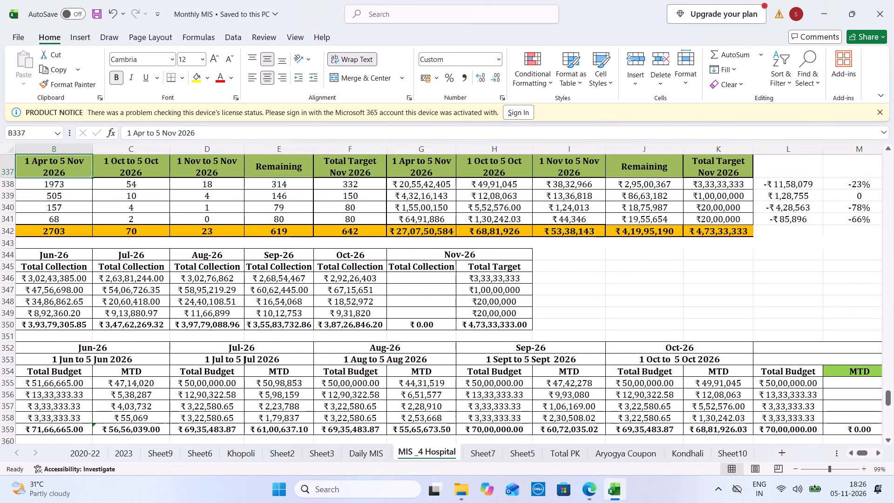
{"action": "left_click", "coordinate": [427, 292]}
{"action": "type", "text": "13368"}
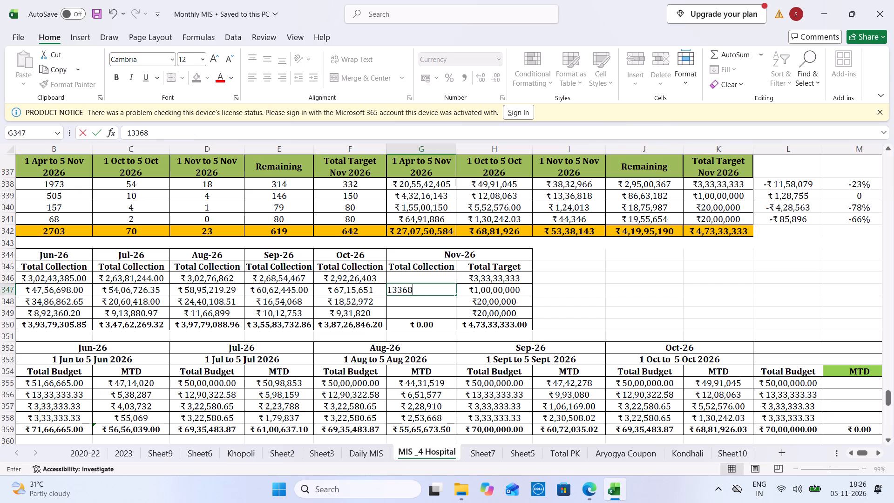
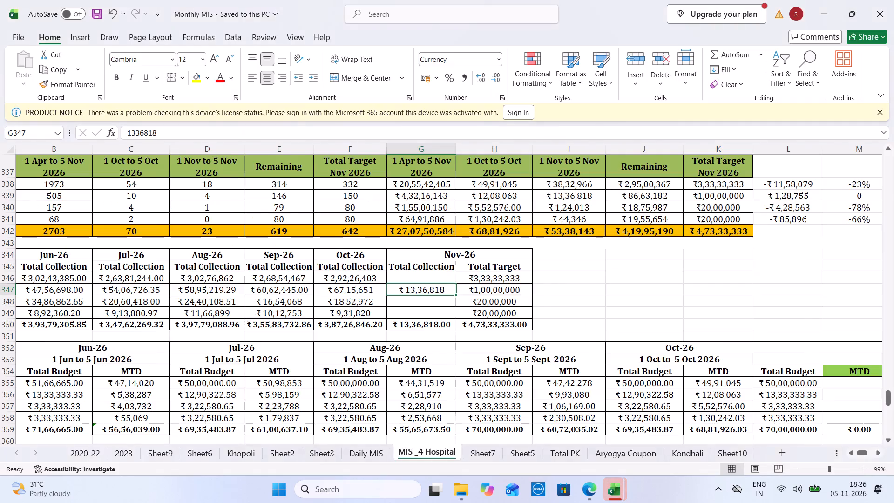
Open the Daily MIS Vizag workbook from the Vizag folder in File Explorer.
{"action": "key", "text": "ctrl+Tab"}
{"action": "left_click", "coordinate": [454, 486]}
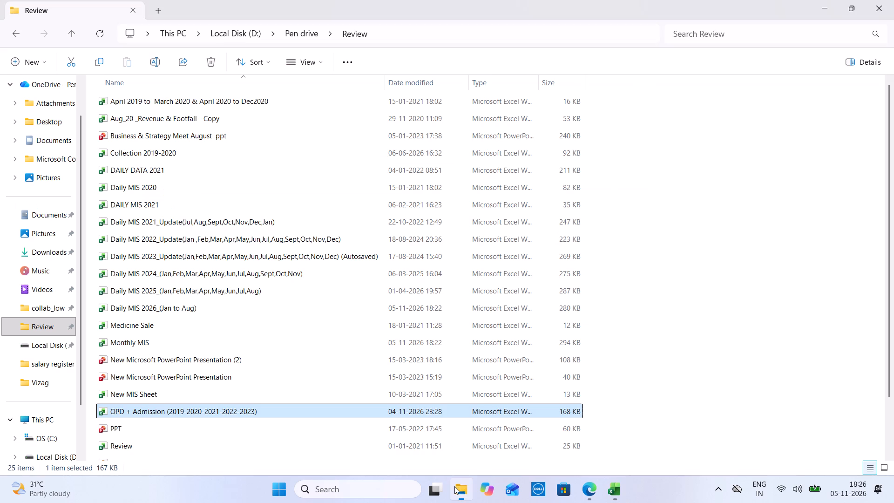
{"action": "left_click", "coordinate": [53, 381]}
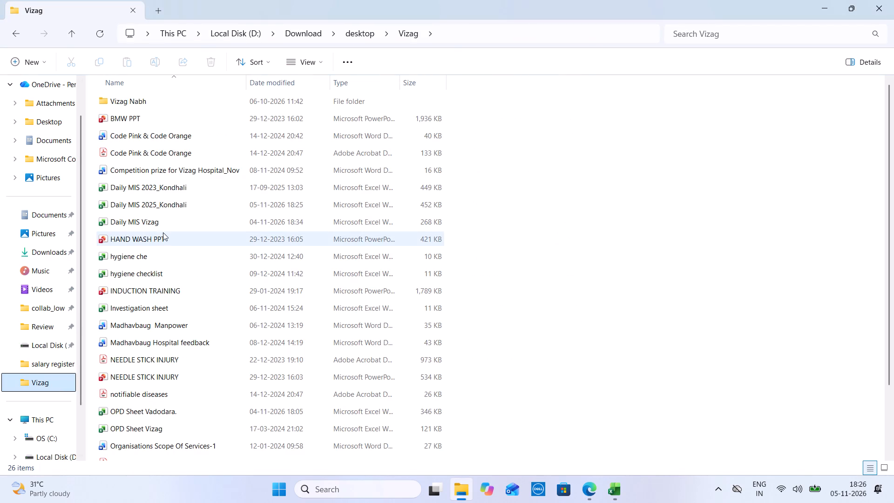
{"action": "double_click", "coordinate": [174, 225]}
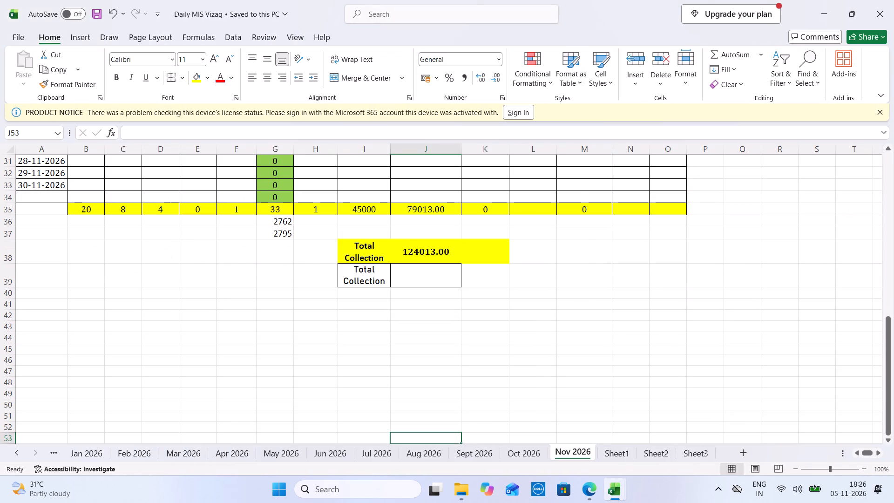
In the Nov 2026 sheet's 05-11-2026 row, enter New OPD 4 and OPD F/U 0.
{"action": "left_click", "coordinate": [887, 218]}
{"action": "left_click", "coordinate": [887, 168]}
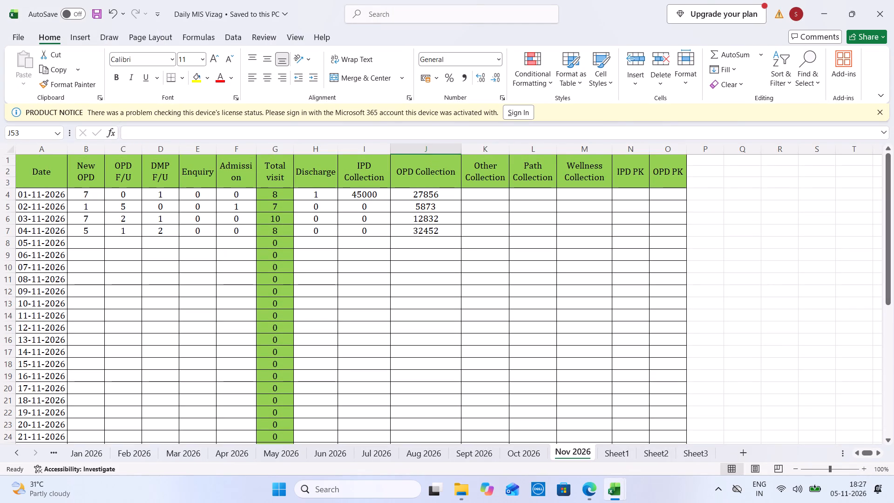
{"action": "left_click", "coordinate": [88, 246]}
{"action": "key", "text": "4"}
{"action": "key", "text": "Tab"}
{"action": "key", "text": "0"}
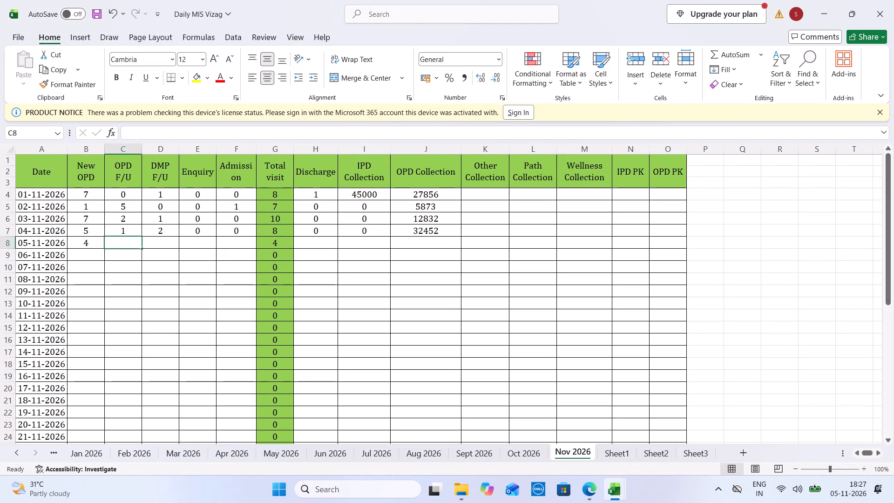
In the 05-11-2026 row of the Nov 2026 sheet, enter OPD F/U 0 and DMP F/U 2.
{"action": "key", "text": "Tab"}
{"action": "key", "text": "2"}
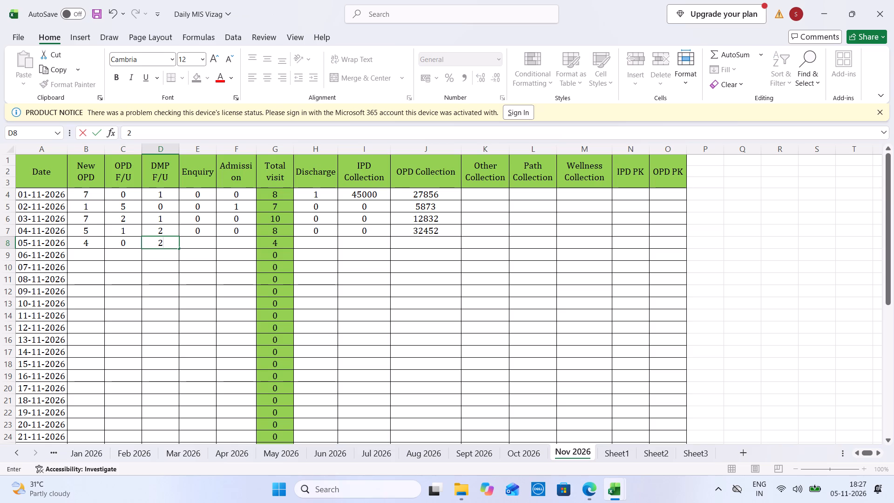
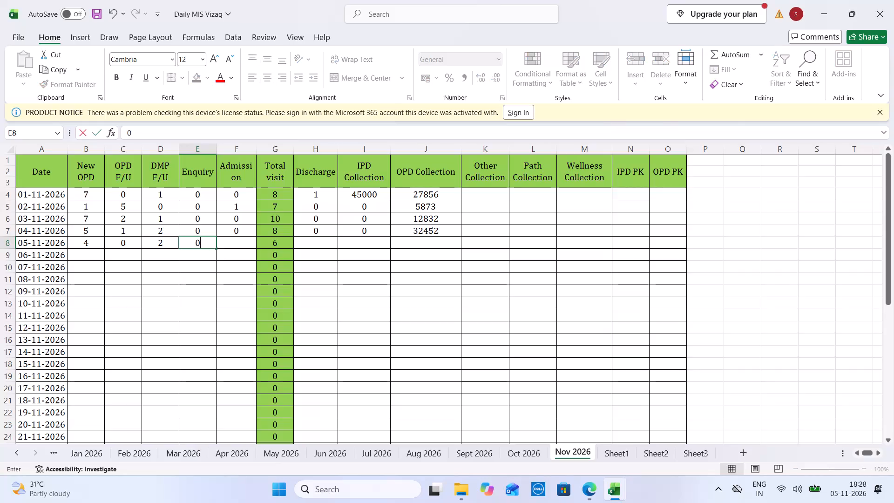
In the 05-11-2026 row of the Nov 2026 sheet, commit the Enquiry entry and enter Admission 0.
{"action": "key", "text": "Right"}
{"action": "key", "text": "0"}
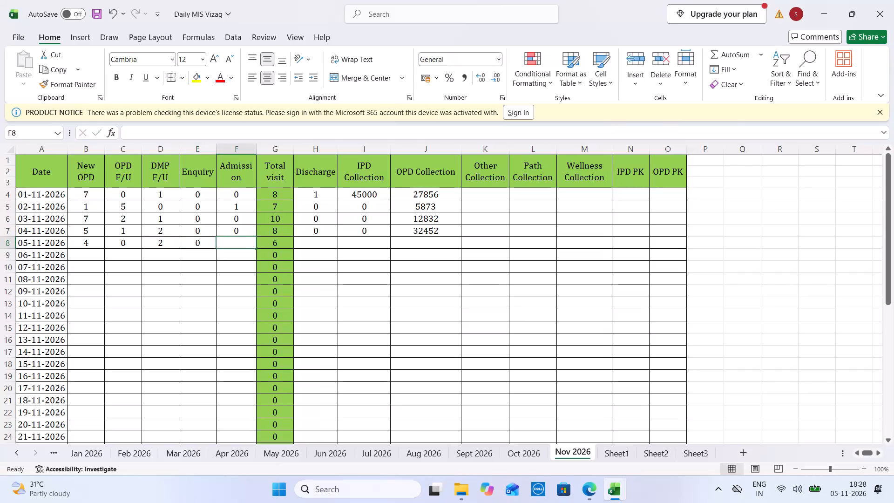
{"action": "key", "text": "Right"}
{"action": "key", "text": "Right"}
Check the patient entries in the OPD SHEET 2025 - 2026 workbook and close that workbook.
{"action": "key", "text": "ctrl+Tab"}
{"action": "key", "text": "Left"}
{"action": "key", "text": "Left"}
{"action": "key", "text": "Left"}
{"action": "key", "text": "Left"}
{"action": "key", "text": "Left"}
{"action": "key", "text": "Left"}
{"action": "key", "text": "Left"}
{"action": "key", "text": "Left"}
{"action": "key", "text": "Left"}
{"action": "key", "text": "Left"}
{"action": "key", "text": "Left"}
{"action": "key", "text": "Left"}
{"action": "key", "text": "Left"}
{"action": "key", "text": "Left"}
{"action": "key", "text": "Left"}
{"action": "key", "text": "Left"}
{"action": "key", "text": "Left"}
{"action": "key", "text": "Left"}
{"action": "key", "text": "Left"}
{"action": "key", "text": "Left"}
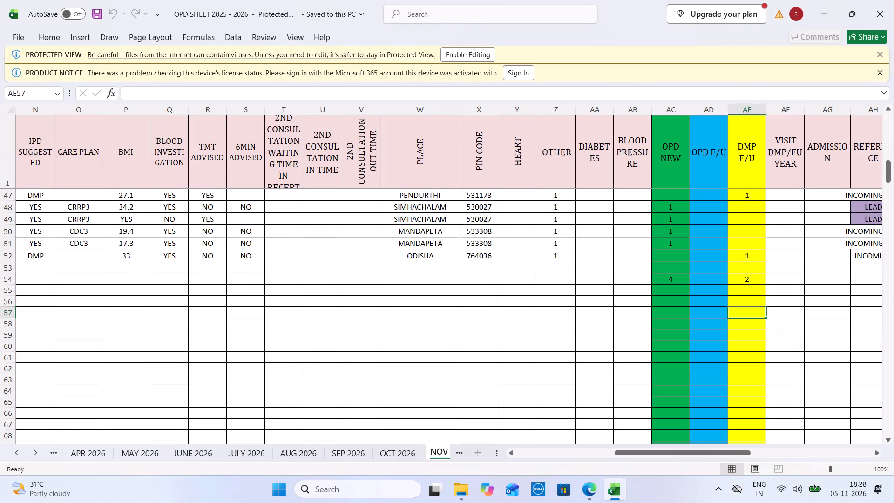
{"action": "key", "text": "Left"}
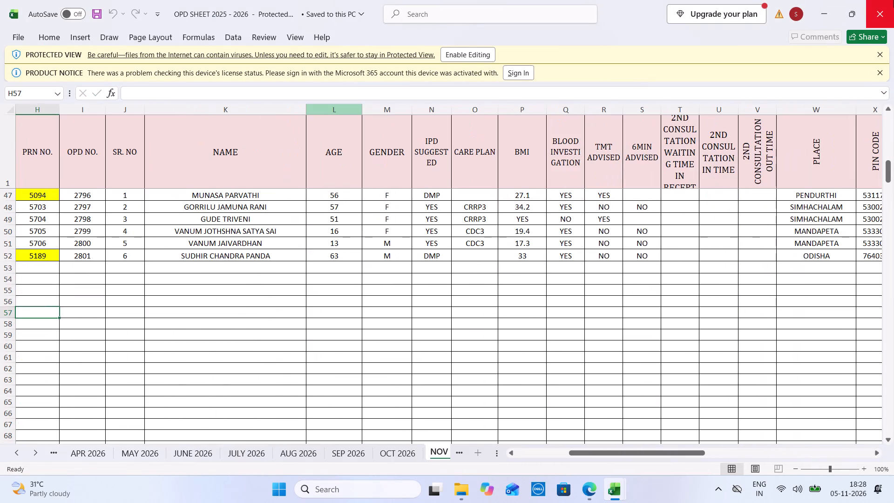
{"action": "left_click", "coordinate": [893, 0]}
In Daily MIS Vizag, check the totals below the Nov 2026 sheet's daily rows and return to the 05-11-2026 row.
{"action": "key", "text": "ctrl+Tab"}
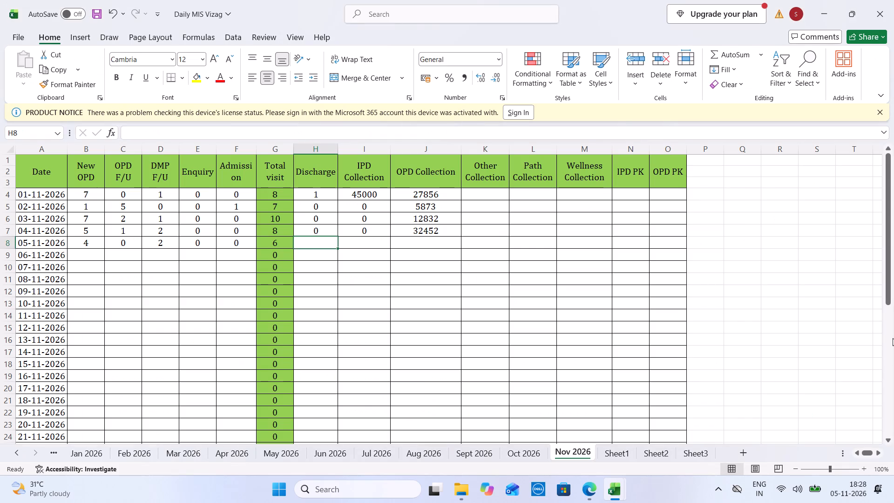
{"action": "left_click", "coordinate": [893, 395]}
{"action": "left_click", "coordinate": [892, 399]}
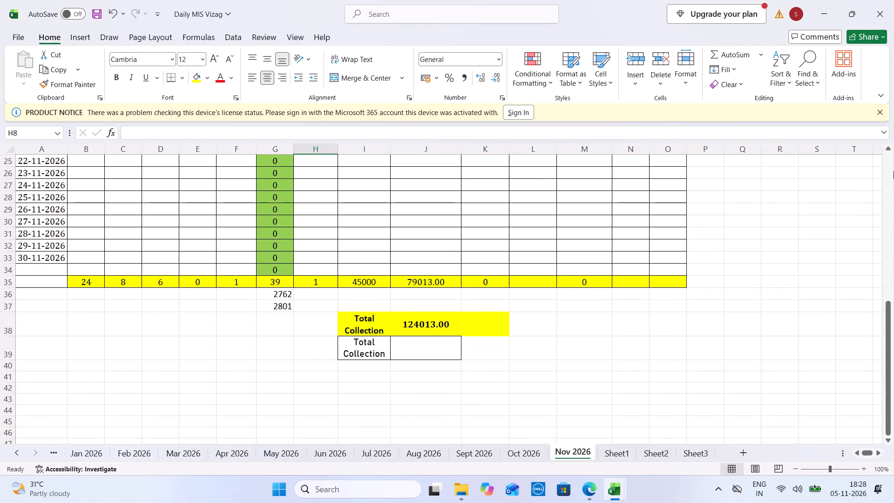
{"action": "left_click", "coordinate": [893, 171]}
{"action": "double_click", "coordinate": [885, 171]}
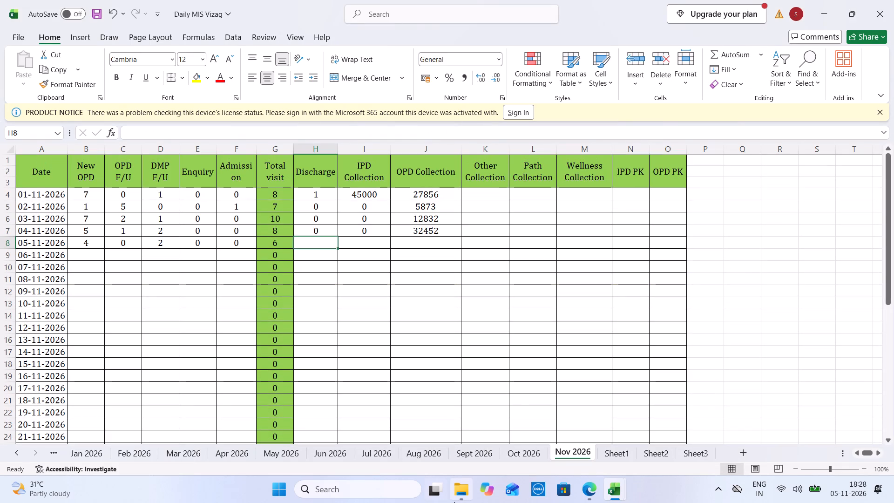
In File Explorer, delete the OPD SHEET 2025 - 2026 file from the Downloads folder.
{"action": "left_click", "coordinate": [469, 495]}
{"action": "left_click", "coordinate": [54, 260]}
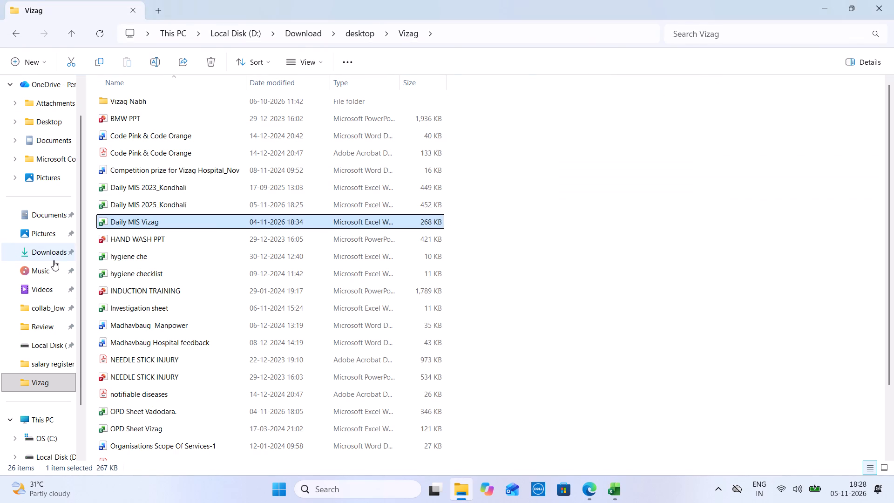
{"action": "left_click", "coordinate": [193, 123]}
{"action": "left_click", "coordinate": [216, 67]}
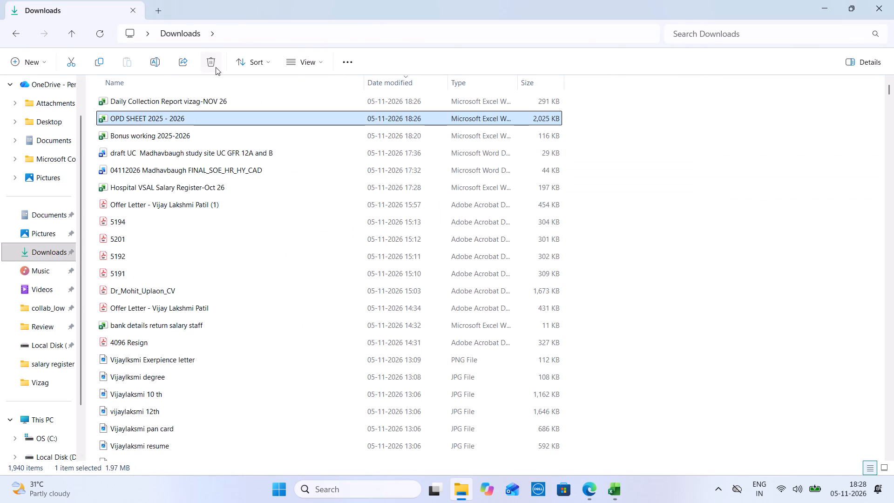
Open the Daily Collection Report vizag-NOV 26 workbook and look up the 05 November 2026 collection figures.
{"action": "double_click", "coordinate": [182, 98]}
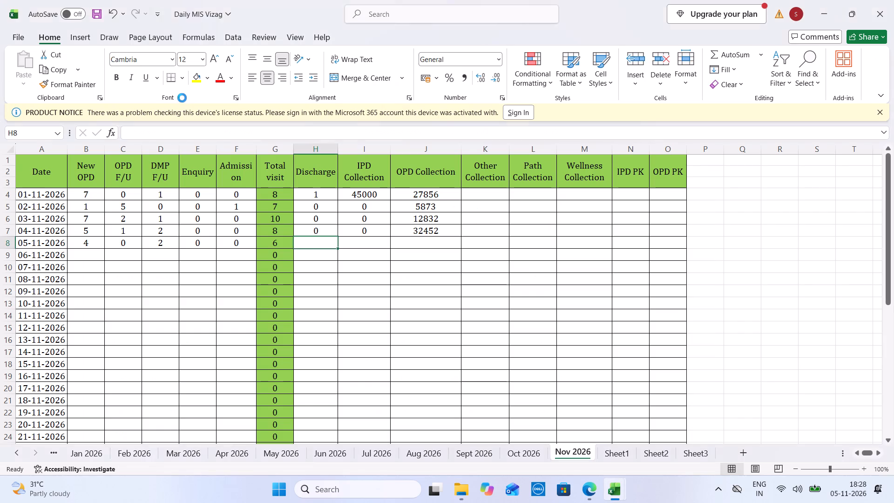
{"action": "left_click", "coordinate": [301, 243]}
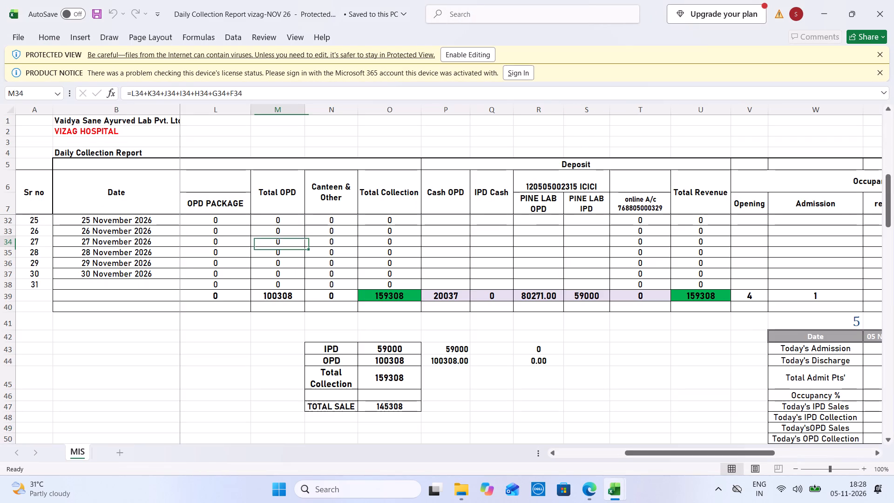
{"action": "key", "text": "Left"}
{"action": "key", "text": "Left"}
{"action": "key", "text": "Left"}
{"action": "key", "text": "Left"}
{"action": "key", "text": "Left"}
{"action": "key", "text": "Left"}
{"action": "key", "text": "Left"}
{"action": "key", "text": "Left"}
{"action": "key", "text": "Left"}
{"action": "key", "text": "Left"}
{"action": "key", "text": "Left"}
{"action": "key", "text": "Left"}
{"action": "key", "text": "Left"}
{"action": "key", "text": "Left"}
{"action": "key", "text": "Left"}
{"action": "key", "text": "Up"}
{"action": "key", "text": "Up"}
{"action": "key", "text": "Up"}
{"action": "key", "text": "Up"}
{"action": "key", "text": "Up"}
{"action": "key", "text": "Up"}
{"action": "key", "text": "Up"}
{"action": "key", "text": "Up"}
{"action": "key", "text": "Up"}
{"action": "key", "text": "Up"}
{"action": "key", "text": "Up"}
{"action": "key", "text": "Up"}
{"action": "key", "text": "Up"}
{"action": "key", "text": "Up"}
{"action": "key", "text": "Up"}
{"action": "key", "text": "Up"}
{"action": "key", "text": "Up"}
{"action": "key", "text": "Up"}
{"action": "key", "text": "Up"}
{"action": "key", "text": "Up"}
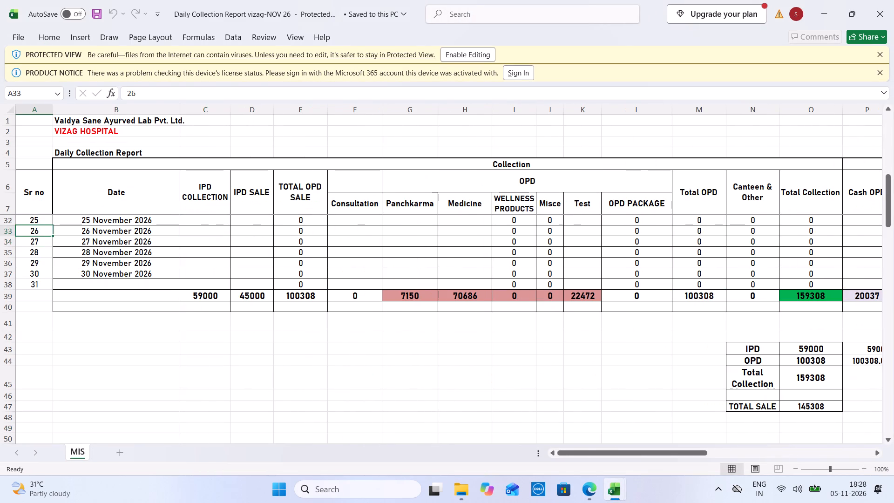
In the 05-11-2026 row of Daily MIS Vizag, enter Discharge 0, IPD Collection 0 and OPD Collection 21295.
{"action": "key", "text": "ctrl+Tab"}
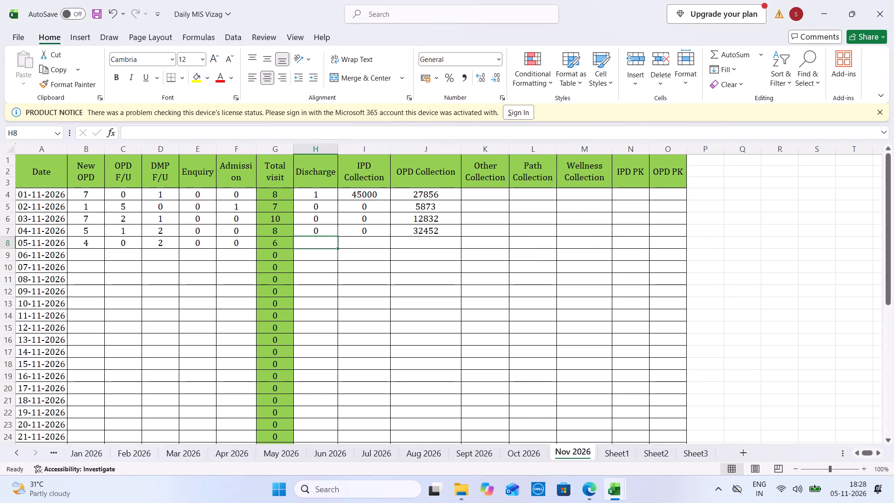
{"action": "key", "text": "Right"}
{"action": "key", "text": "Left"}
{"action": "key", "text": "0"}
{"action": "key", "text": "Tab"}
{"action": "key", "text": "0"}
{"action": "key", "text": "Tab"}
{"action": "type", "text": "21295"}
{"action": "key", "text": "Tab"}
Compare the Daily Collection Report's November collection figures with the totals on Daily MIS Vizag's Nov 2026 sheet.
{"action": "key", "text": "ctrl+Tab"}
{"action": "key", "text": "ctrl+Tab"}
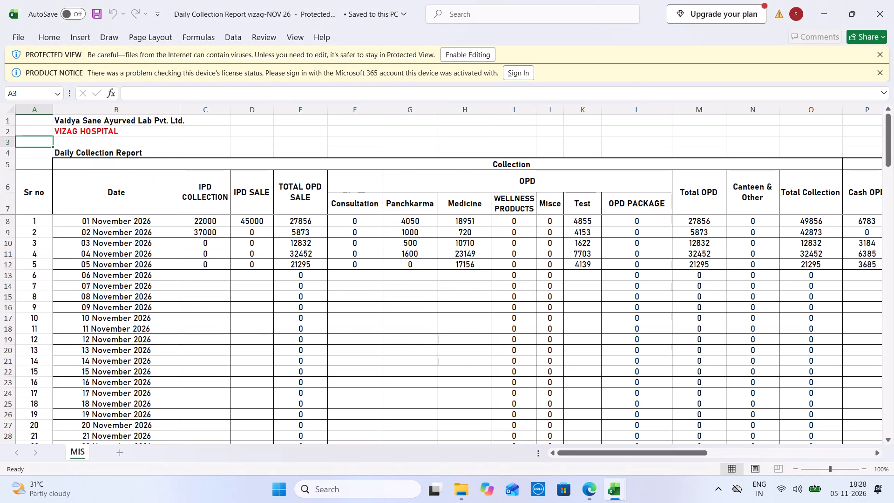
{"action": "key", "text": "Down"}
{"action": "key", "text": "Down"}
{"action": "key", "text": "Down"}
{"action": "key", "text": "Down"}
{"action": "key", "text": "Down"}
{"action": "key", "text": "Down"}
{"action": "key", "text": "Down"}
{"action": "key", "text": "Down"}
{"action": "key", "text": "Down"}
{"action": "key", "text": "Down"}
{"action": "key", "text": "Down"}
{"action": "key", "text": "Down"}
{"action": "key", "text": "Down"}
{"action": "key", "text": "Down"}
{"action": "key", "text": "Down"}
{"action": "key", "text": "Down"}
{"action": "key", "text": "Down"}
{"action": "key", "text": "Down"}
{"action": "key", "text": "Down"}
{"action": "key", "text": "Down"}
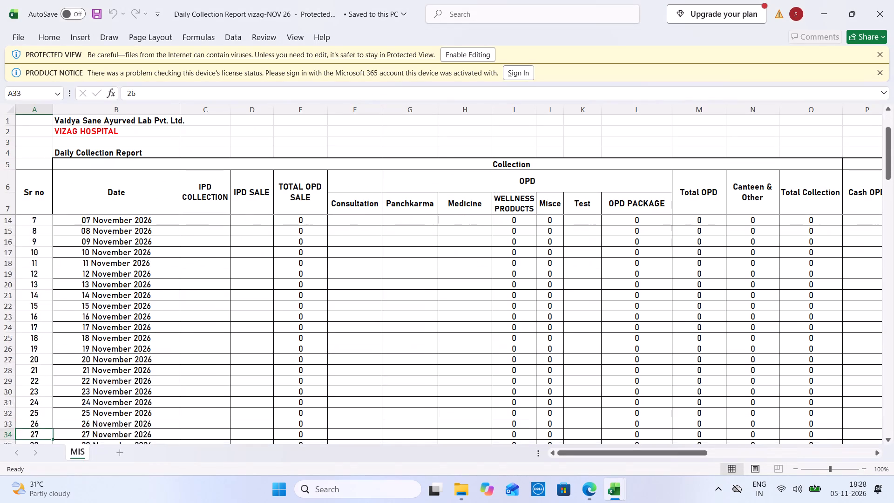
{"action": "key", "text": "ctrl+Tab"}
{"action": "key", "text": "Down"}
{"action": "key", "text": "Down"}
{"action": "key", "text": "Down"}
{"action": "key", "text": "Down"}
{"action": "key", "text": "Down"}
{"action": "key", "text": "Down"}
{"action": "key", "text": "Down"}
{"action": "key", "text": "Down"}
{"action": "key", "text": "Down"}
{"action": "key", "text": "Down"}
{"action": "key", "text": "Down"}
{"action": "key", "text": "Down"}
{"action": "key", "text": "Down"}
{"action": "key", "text": "Down"}
{"action": "key", "text": "Down"}
{"action": "key", "text": "Down"}
{"action": "key", "text": "Down"}
{"action": "key", "text": "Down"}
{"action": "key", "text": "Down"}
{"action": "key", "text": "Down"}
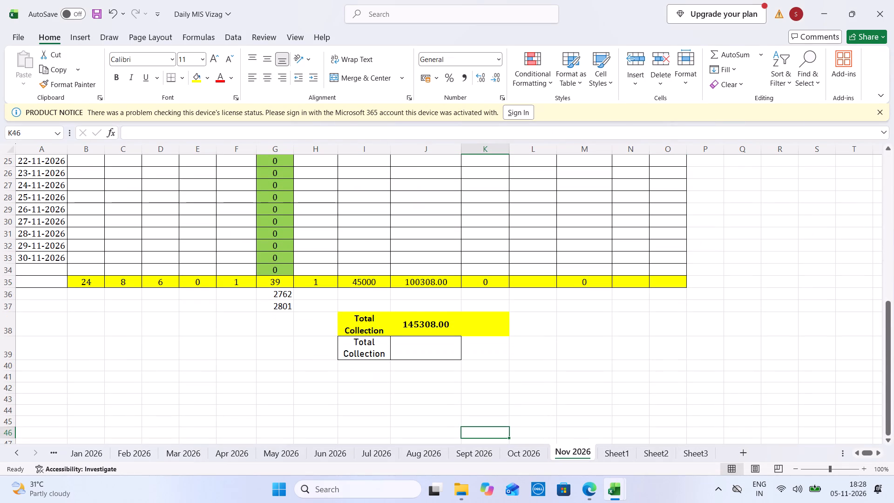
On Sheet1, set New OPD to 24 and DMP F/U to 6 in the November 2026 summary block.
{"action": "left_click", "coordinate": [622, 453]}
{"action": "left_click", "coordinate": [738, 301]}
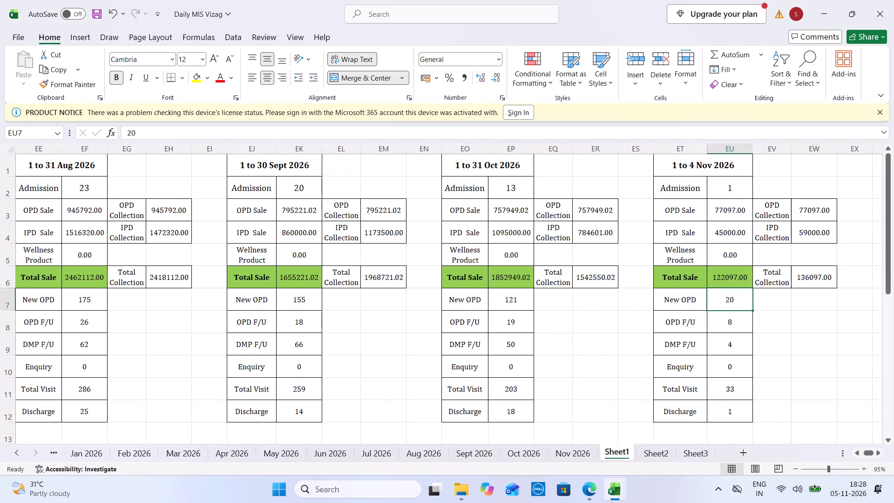
{"action": "type", "text": "24"}
{"action": "key", "text": "Left"}
{"action": "key", "text": "Left"}
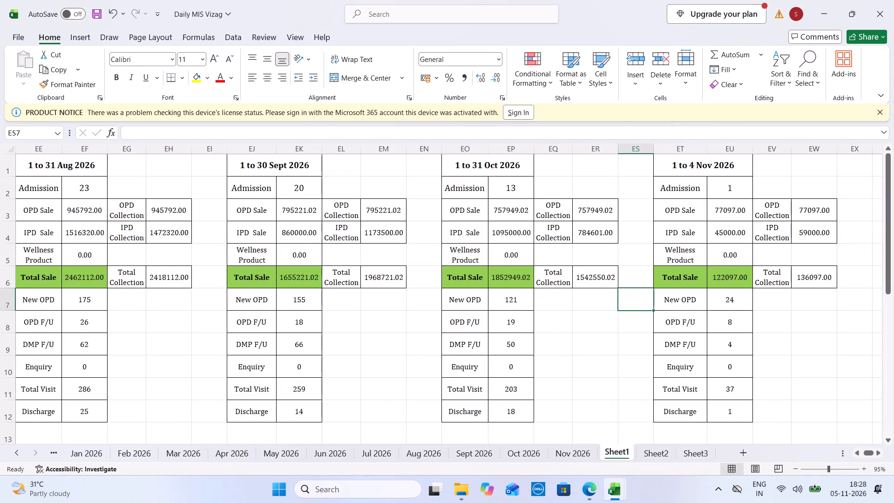
{"action": "left_click", "coordinate": [736, 356]}
{"action": "key", "text": "Up"}
{"action": "key", "text": "6"}
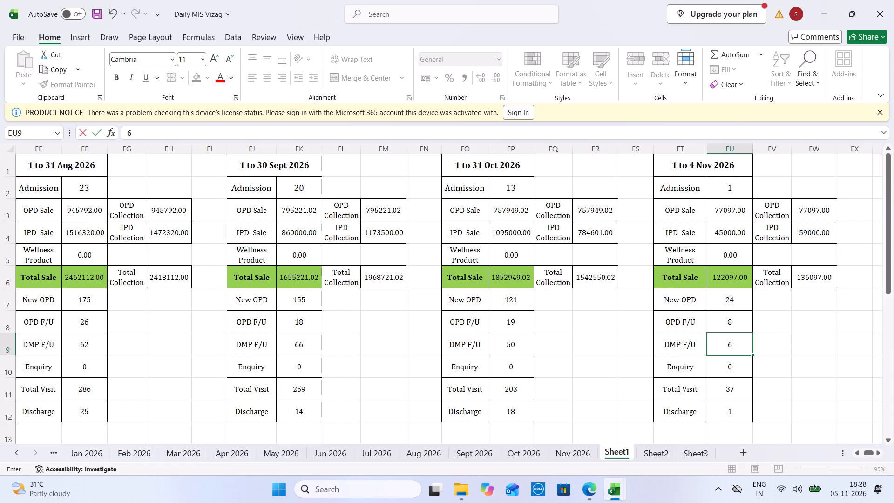
Change the November summary block's heading to 1 to 5 Nov 2026.
{"action": "double_click", "coordinate": [694, 166]}
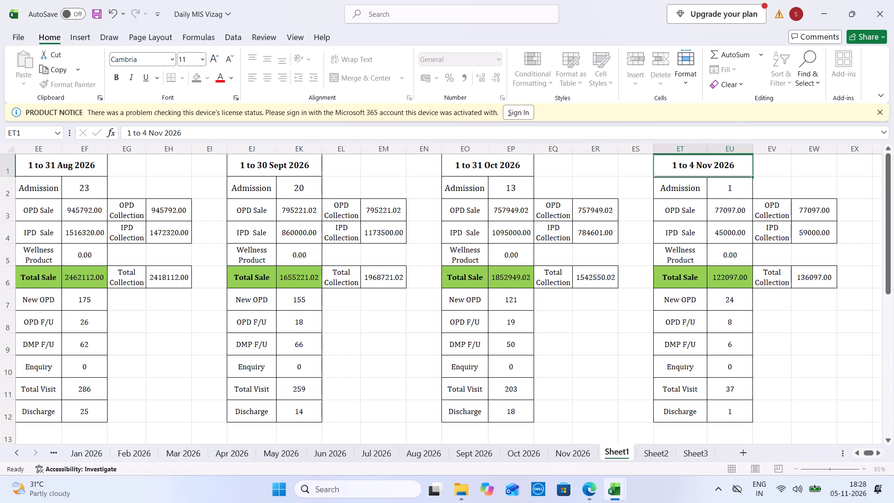
{"action": "key", "text": "BackSpace"}
{"action": "key", "text": "5"}
Set both OPD Sale and OPD Collection to 100308 in the November summary block, using the Nov 2026 sheet's total.
{"action": "left_click", "coordinate": [733, 213]}
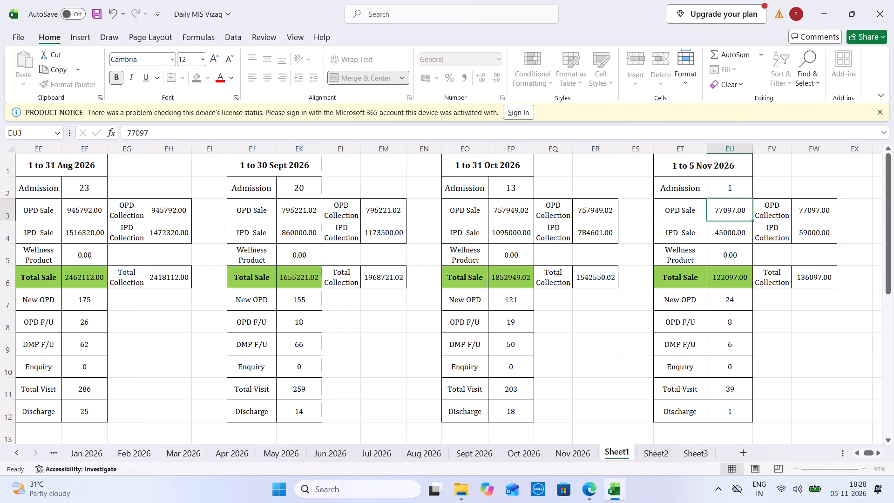
{"action": "left_click", "coordinate": [572, 458]}
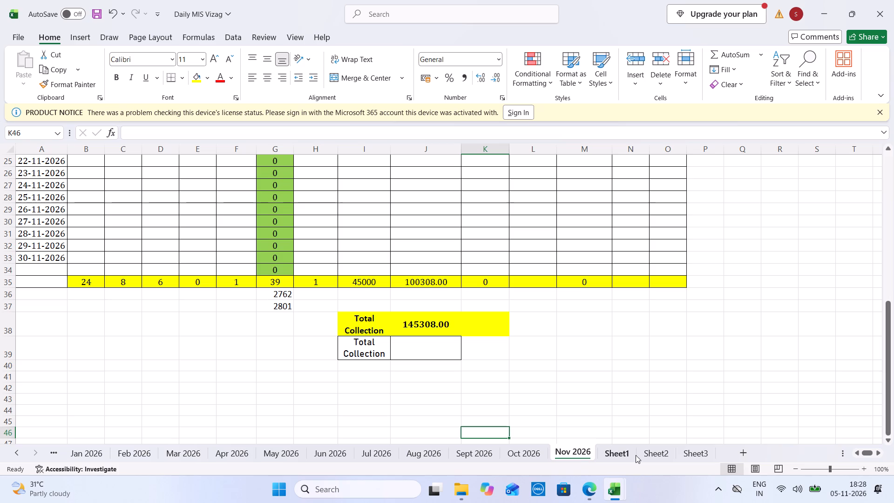
{"action": "left_click", "coordinate": [617, 455]}
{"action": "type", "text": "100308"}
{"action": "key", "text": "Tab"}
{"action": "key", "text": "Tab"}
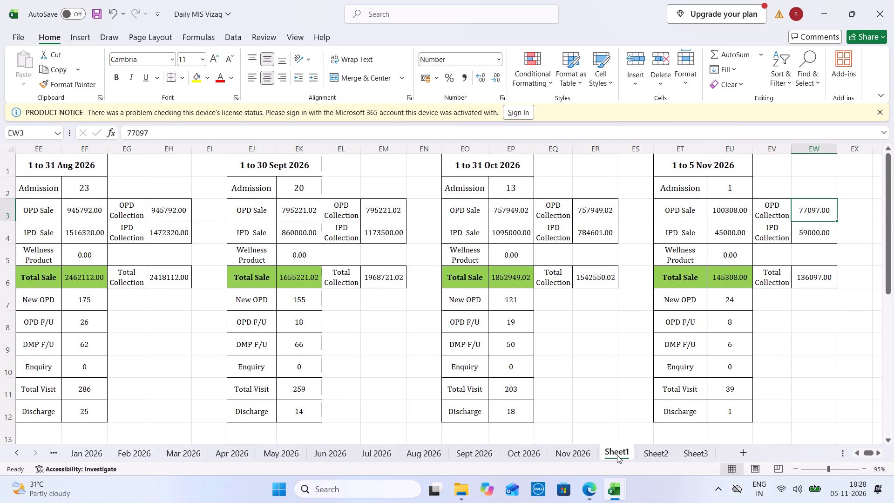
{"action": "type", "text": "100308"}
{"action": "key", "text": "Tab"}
Switch to the Daily Collection Report vizag-NOV 26 workbook and close it.
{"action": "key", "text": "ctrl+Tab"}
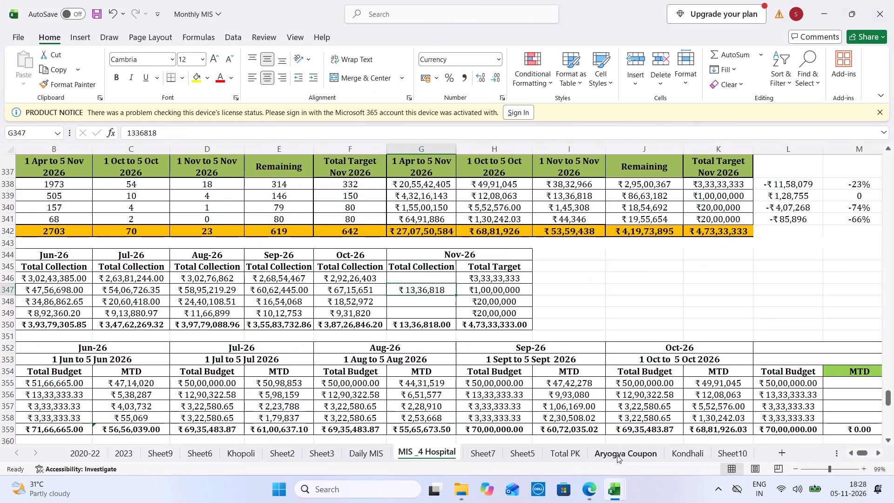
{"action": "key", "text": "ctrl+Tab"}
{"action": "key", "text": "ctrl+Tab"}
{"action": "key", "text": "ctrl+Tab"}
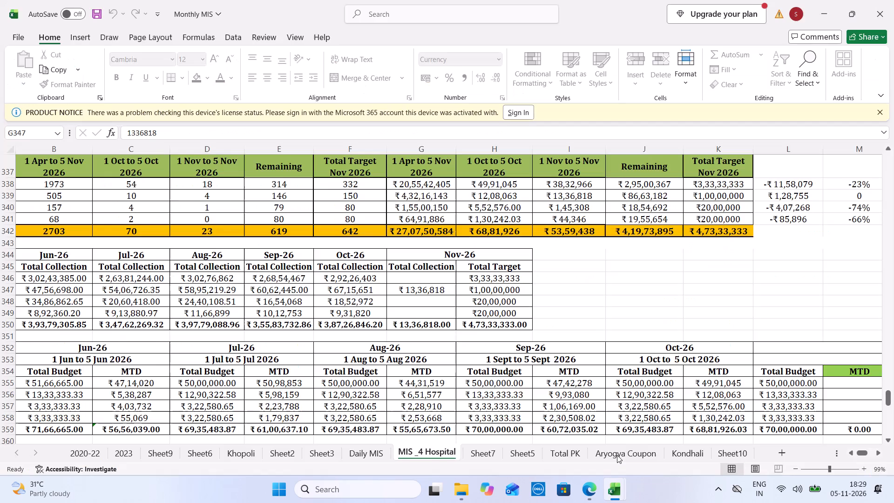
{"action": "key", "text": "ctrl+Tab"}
{"action": "left_click", "coordinate": [893, 16]}
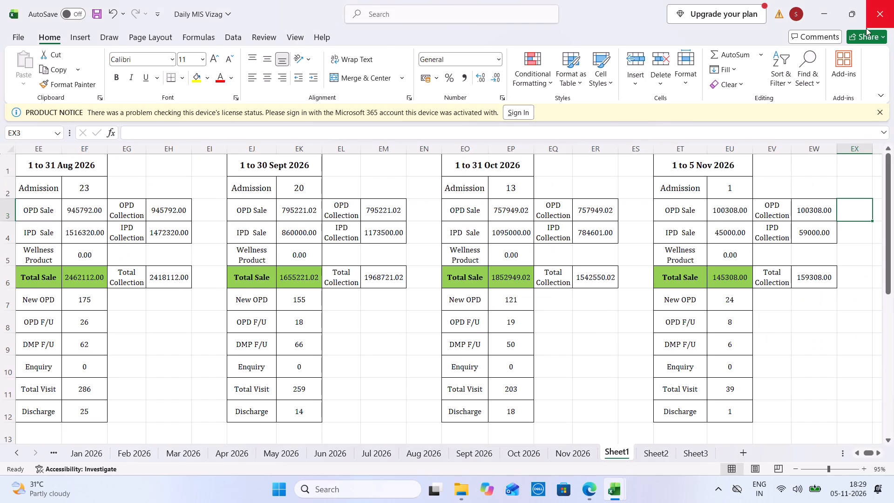
Select the November summary block on Sheet1, starting from its 1 to 5 Nov 2026 heading.
{"action": "left_click_drag", "start_coordinate": [707, 160], "coordinate": [736, 182]}
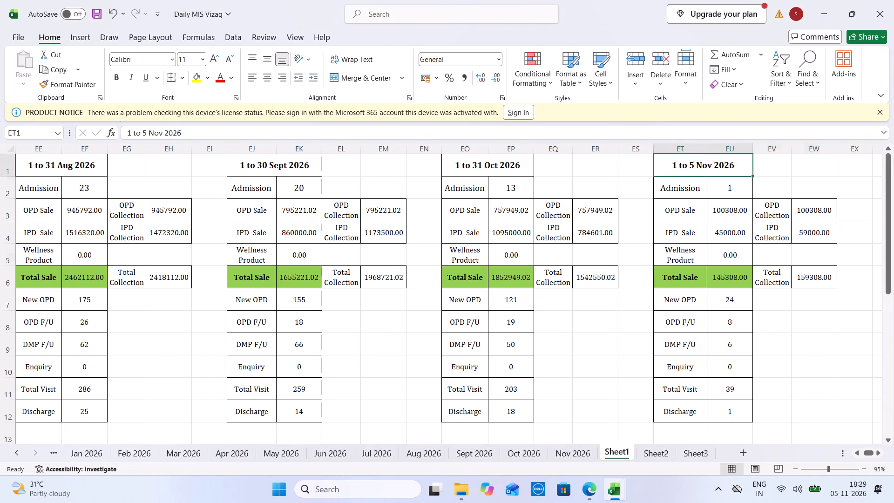
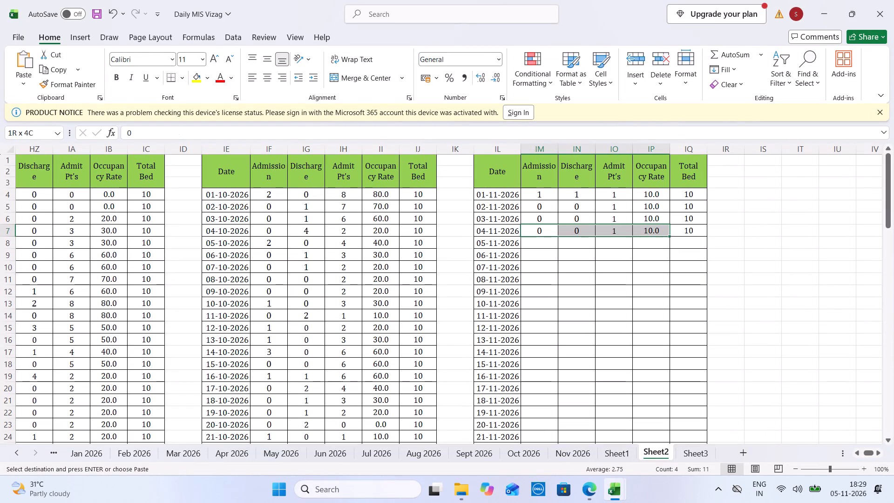
Copy the 4 November admission, discharge, admitted patients, occupancy and bed figures into the 5 November row on Sheet2.
{"action": "left_click_drag", "start_coordinate": [668, 231], "coordinate": [678, 230]}
{"action": "key", "text": "ctrl+c"}
{"action": "key", "text": "Down"}
{"action": "key", "text": "ctrl+v"}
In Monthly MIS, set Vizag's MTD Nov 2026 occupancy ratio to 10.0%, using the November total on Sheet2.
{"action": "key", "text": "Down"}
{"action": "key", "text": "Down"}
{"action": "key", "text": "Down"}
{"action": "key", "text": "Down"}
{"action": "key", "text": "Down"}
{"action": "key", "text": "Down"}
{"action": "key", "text": "Down"}
{"action": "key", "text": "Down"}
{"action": "key", "text": "Down"}
{"action": "key", "text": "Down"}
{"action": "key", "text": "Down"}
{"action": "key", "text": "Down"}
{"action": "key", "text": "Down"}
{"action": "key", "text": "Down"}
{"action": "key", "text": "Down"}
{"action": "key", "text": "Down"}
{"action": "key", "text": "Down"}
{"action": "key", "text": "Down"}
{"action": "key", "text": "Down"}
{"action": "key", "text": "Down"}
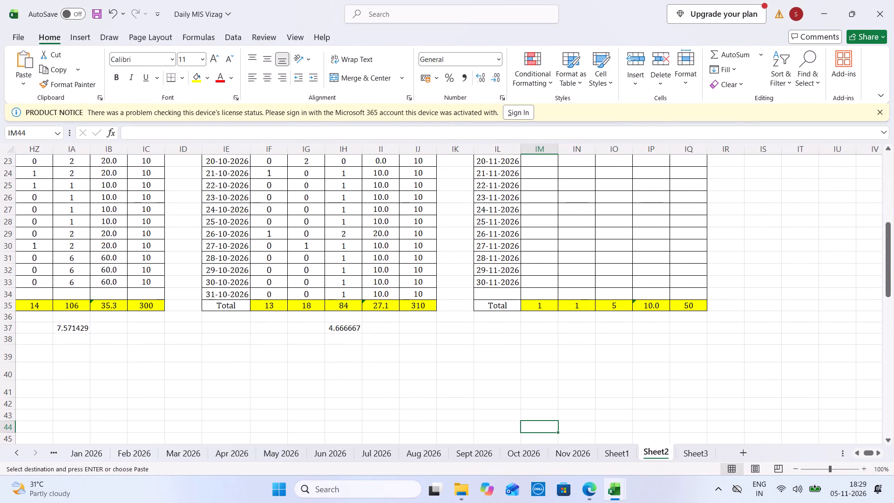
{"action": "key", "text": "ctrl+Tab"}
{"action": "key", "text": "Down"}
{"action": "key", "text": "Down"}
{"action": "key", "text": "Down"}
{"action": "key", "text": "Down"}
{"action": "key", "text": "Down"}
{"action": "key", "text": "Down"}
{"action": "key", "text": "Down"}
{"action": "key", "text": "Down"}
{"action": "key", "text": "Down"}
{"action": "key", "text": "Down"}
{"action": "key", "text": "Down"}
{"action": "key", "text": "Down"}
{"action": "key", "text": "Down"}
{"action": "key", "text": "Down"}
{"action": "key", "text": "Down"}
{"action": "key", "text": "Down"}
{"action": "key", "text": "Down"}
{"action": "key", "text": "Down"}
{"action": "key", "text": "Down"}
{"action": "key", "text": "Down"}
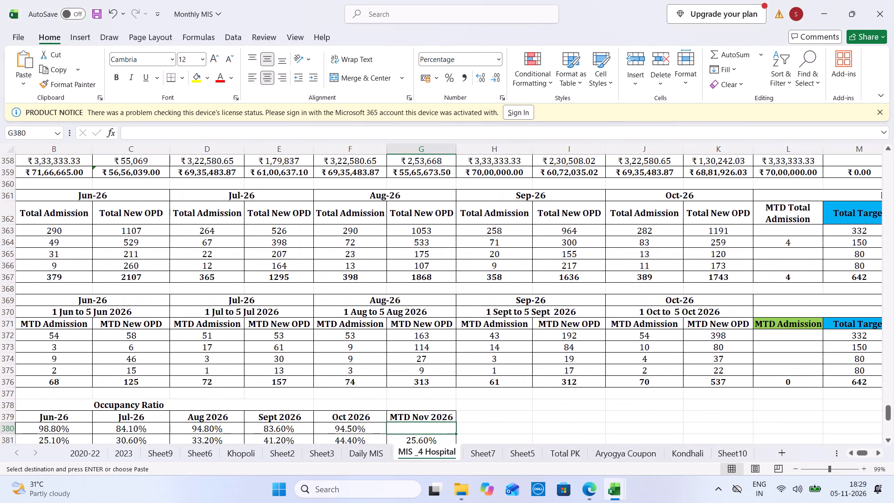
{"action": "key", "text": "Down"}
{"action": "key", "text": "Down"}
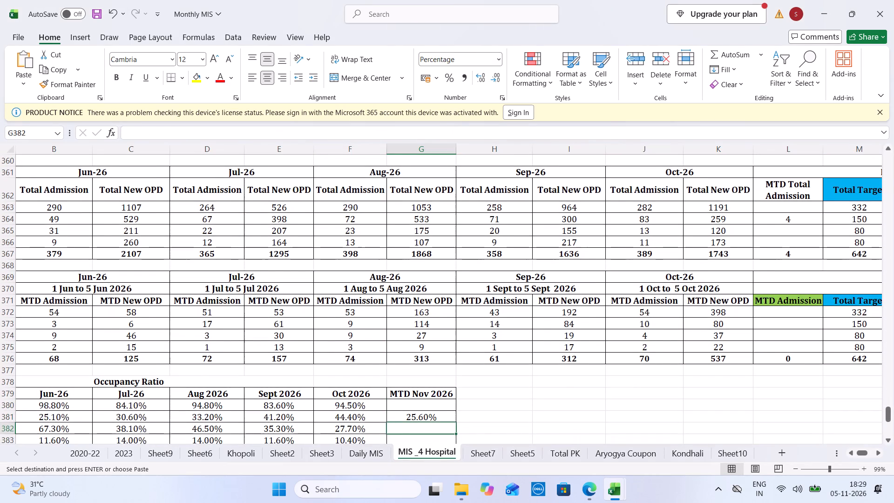
{"action": "type", "text": "10.0"}
{"action": "key", "text": "Up"}
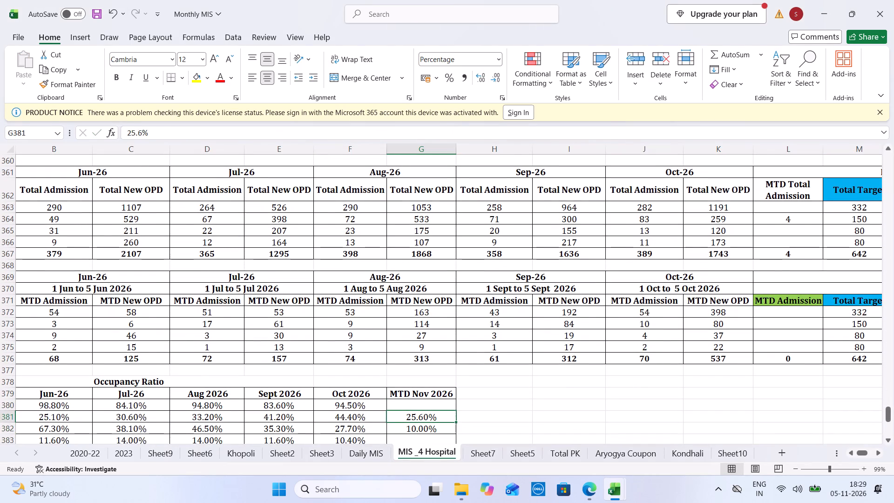
Enter Vizag's Nov-26 MTD total admission as 1 and MTD total new OPD as 24, and save Monthly MIS.
{"action": "left_click", "coordinate": [781, 219]}
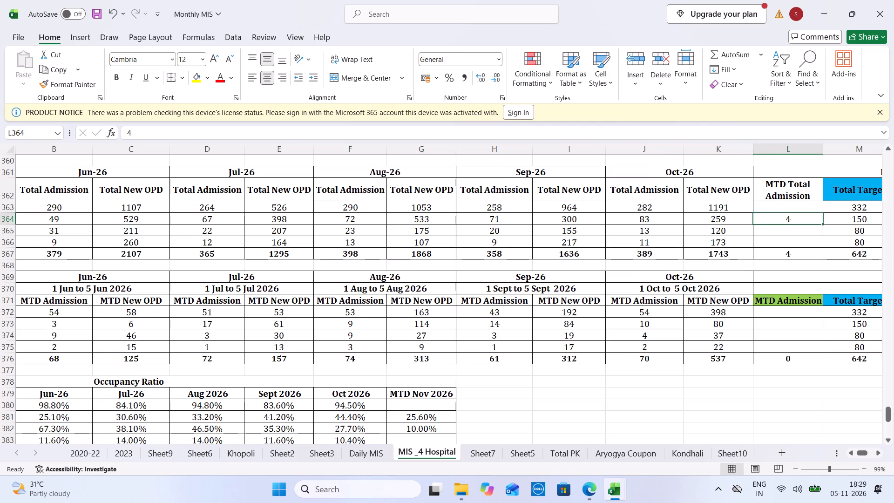
{"action": "key", "text": "Right"}
{"action": "key", "text": "Right"}
{"action": "key", "text": "Left"}
{"action": "key", "text": "Left"}
{"action": "key", "text": "Down"}
{"action": "key", "text": "ctrl+Tab"}
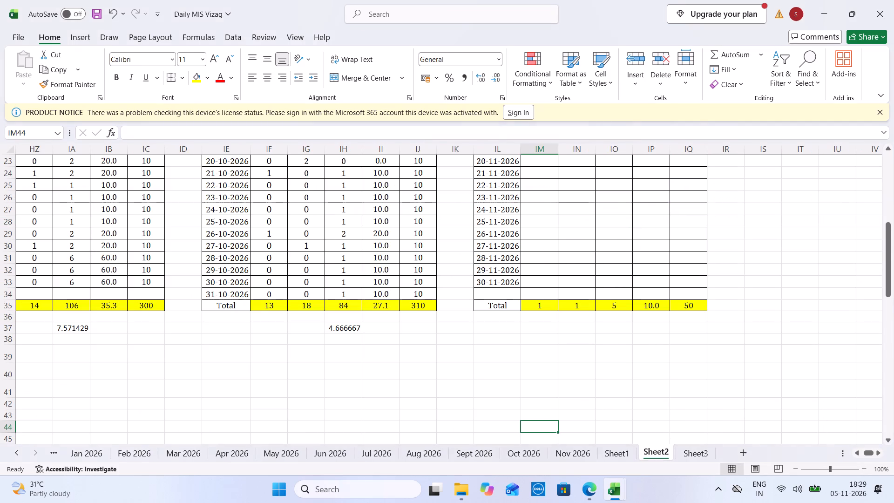
{"action": "left_click", "coordinate": [579, 453]}
{"action": "key", "text": "ctrl+Tab"}
{"action": "key", "text": "1"}
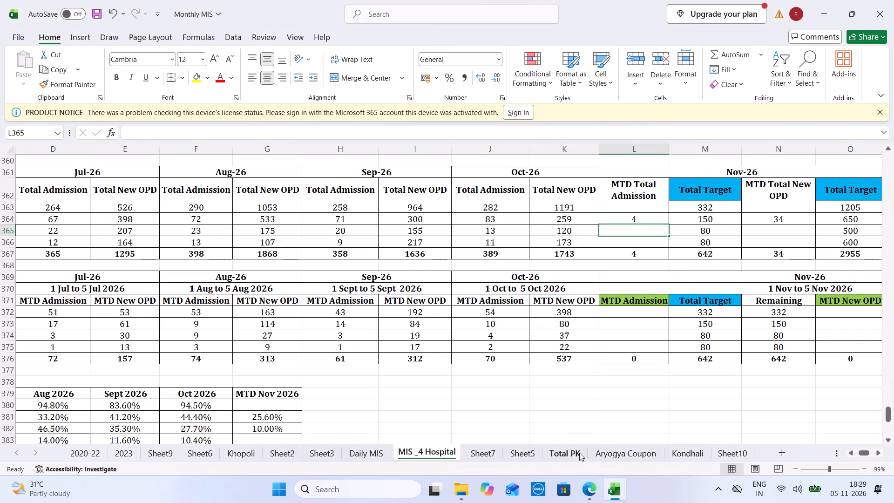
{"action": "key", "text": "Tab"}
{"action": "key", "text": "Tab"}
{"action": "type", "text": "24"}
{"action": "key", "text": "ctrl+s"}
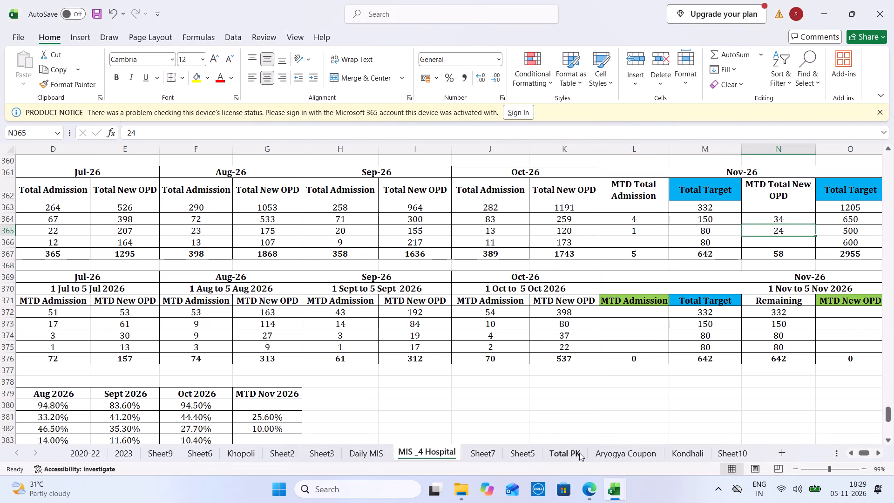
Check the Ticket Size table in Monthly MIS, and the totals on Daily MIS Vizag's Nov 2026 sheet.
{"action": "key", "text": "Down"}
{"action": "key", "text": "Down"}
{"action": "key", "text": "Down"}
{"action": "key", "text": "Down"}
{"action": "key", "text": "Down"}
{"action": "key", "text": "Down"}
{"action": "key", "text": "Down"}
{"action": "key", "text": "Down"}
{"action": "key", "text": "Down"}
{"action": "key", "text": "Down"}
{"action": "key", "text": "Down"}
{"action": "key", "text": "Down"}
{"action": "key", "text": "Down"}
{"action": "key", "text": "Down"}
{"action": "key", "text": "Down"}
{"action": "key", "text": "Down"}
{"action": "key", "text": "Down"}
{"action": "key", "text": "Down"}
{"action": "key", "text": "Down"}
{"action": "key", "text": "Down"}
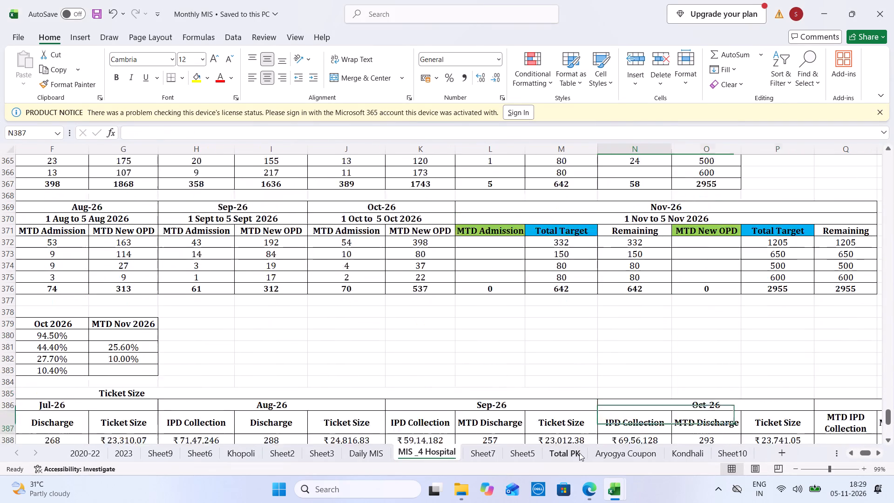
{"action": "key", "text": "Right"}
{"action": "key", "text": "Right"}
{"action": "key", "text": "Right"}
{"action": "key", "text": "Right"}
{"action": "key", "text": "Right"}
{"action": "key", "text": "Right"}
{"action": "key", "text": "Right"}
{"action": "key", "text": "ctrl+Tab"}
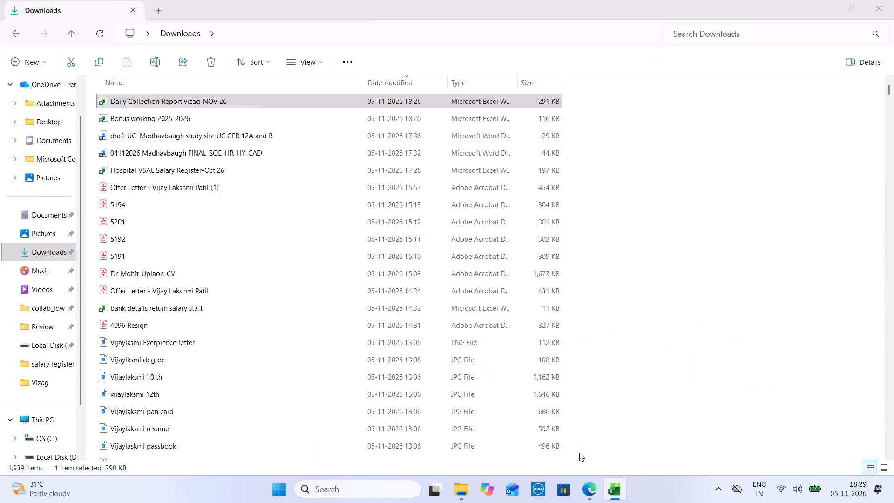
{"action": "key", "text": "Left"}
{"action": "key", "text": "Left"}
{"action": "key", "text": "Left"}
{"action": "key", "text": "Left"}
{"action": "key", "text": "Left"}
{"action": "key", "text": "Left"}
{"action": "key", "text": "Left"}
{"action": "key", "text": "Left"}
{"action": "key", "text": "Left"}
{"action": "key", "text": "Left"}
{"action": "key", "text": "Left"}
{"action": "key", "text": "Left"}
{"action": "key", "text": "Left"}
{"action": "key", "text": "Left"}
{"action": "key", "text": "Left"}
{"action": "key", "text": "Left"}
{"action": "key", "text": "Left"}
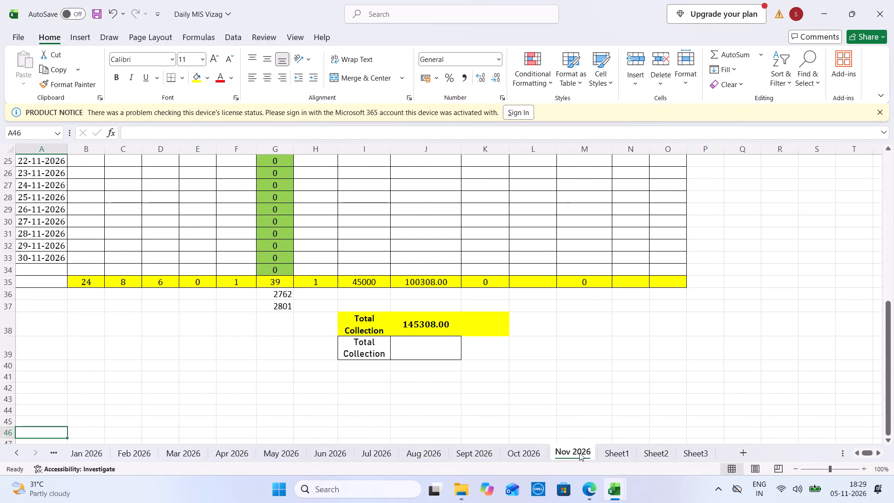
In Monthly MIS, enter 145308 as Vizag's Nov-26 total collection on the MIS _4 Hospital sheet.
{"action": "key", "text": "ctrl+Tab"}
{"action": "key", "text": "Left"}
{"action": "key", "text": "Left"}
{"action": "key", "text": "Left"}
{"action": "key", "text": "Left"}
{"action": "key", "text": "Left"}
{"action": "key", "text": "Left"}
{"action": "key", "text": "Left"}
{"action": "key", "text": "Left"}
{"action": "key", "text": "Left"}
{"action": "key", "text": "Left"}
{"action": "key", "text": "Left"}
{"action": "key", "text": "Left"}
{"action": "key", "text": "Left"}
{"action": "key", "text": "Left"}
{"action": "key", "text": "Left"}
{"action": "key", "text": "Left"}
{"action": "key", "text": "Left"}
{"action": "key", "text": "Left"}
{"action": "key", "text": "Left"}
{"action": "key", "text": "Left"}
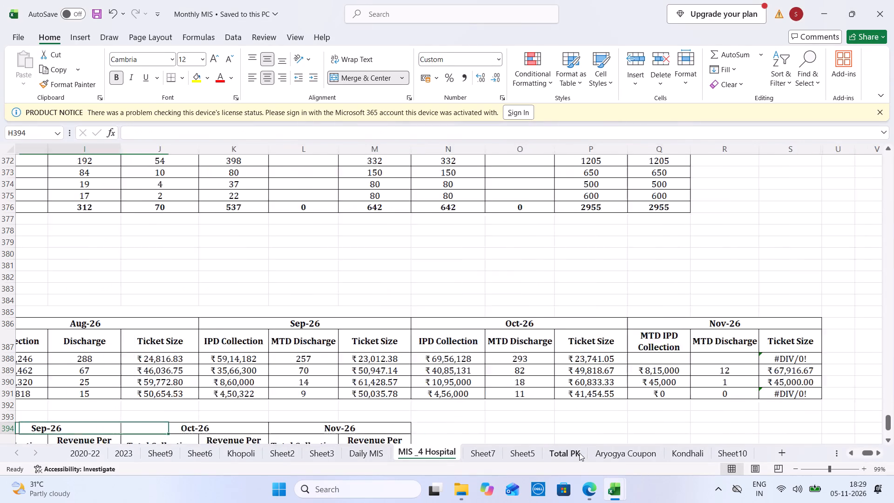
{"action": "key", "text": "Up"}
{"action": "key", "text": "Up"}
{"action": "key", "text": "Up"}
{"action": "key", "text": "Up"}
{"action": "key", "text": "Up"}
{"action": "key", "text": "Up"}
{"action": "key", "text": "Up"}
{"action": "key", "text": "Up"}
{"action": "key", "text": "Up"}
{"action": "key", "text": "Up"}
{"action": "key", "text": "Up"}
{"action": "key", "text": "Up"}
{"action": "key", "text": "Up"}
{"action": "key", "text": "Up"}
{"action": "key", "text": "Up"}
{"action": "key", "text": "Up"}
{"action": "key", "text": "Up"}
{"action": "key", "text": "Up"}
{"action": "key", "text": "Up"}
{"action": "key", "text": "Up"}
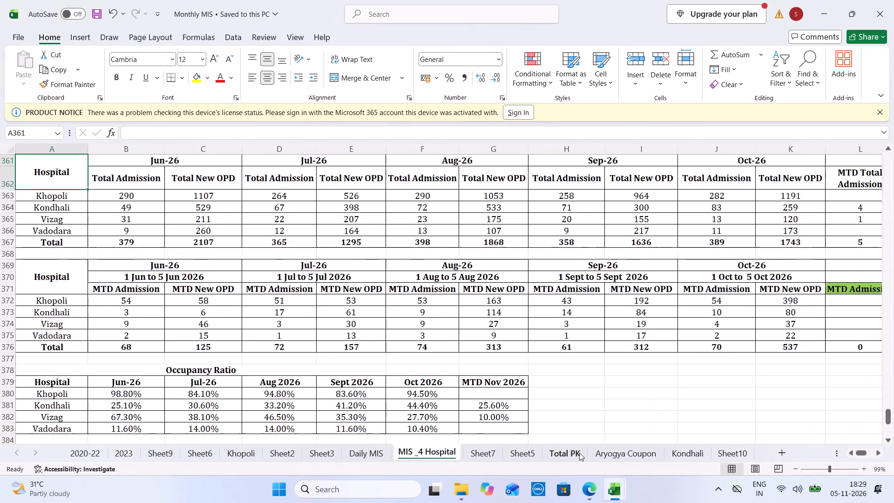
{"action": "key", "text": "Up"}
{"action": "key", "text": "Up"}
{"action": "key", "text": "Up"}
{"action": "key", "text": "Up"}
{"action": "key", "text": "Up"}
{"action": "key", "text": "Up"}
{"action": "key", "text": "Up"}
{"action": "key", "text": "Up"}
{"action": "key", "text": "Up"}
{"action": "key", "text": "Up"}
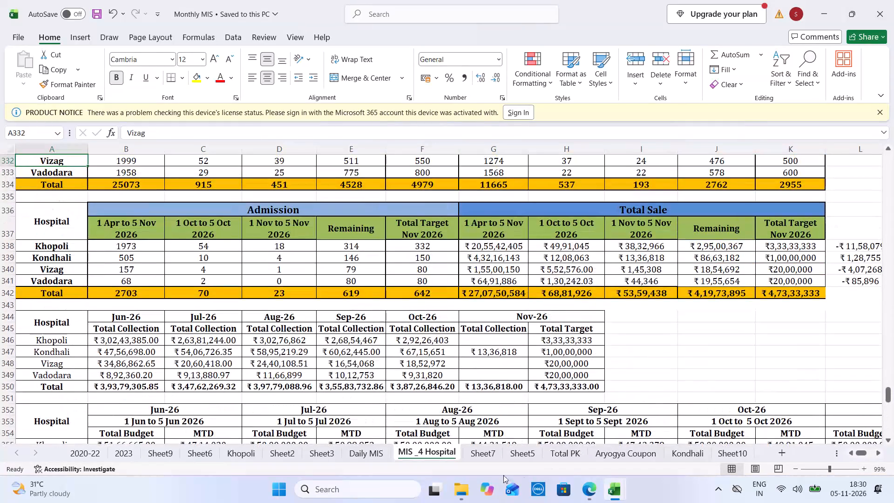
{"action": "left_click", "coordinate": [504, 359]}
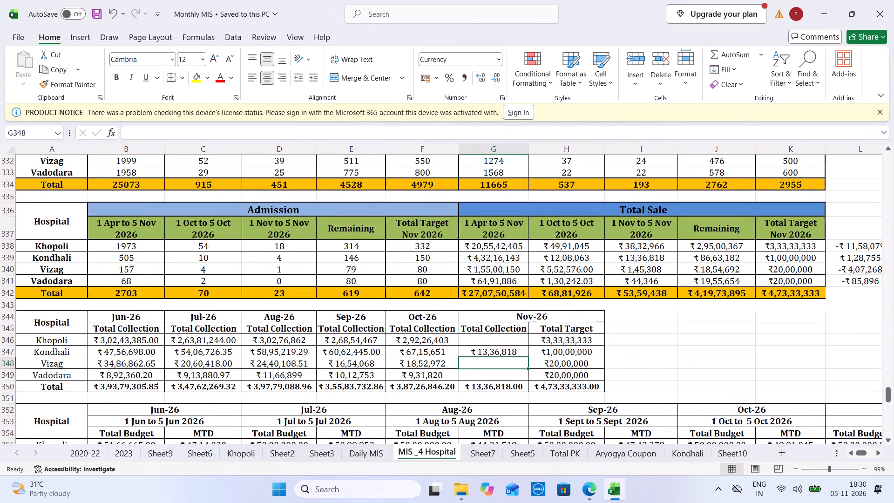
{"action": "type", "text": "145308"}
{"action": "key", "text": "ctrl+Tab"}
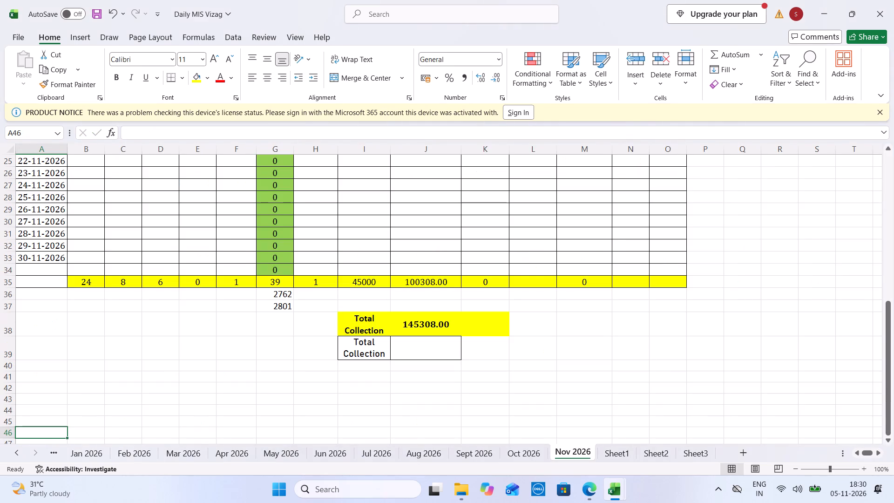
{"action": "left_click", "coordinate": [455, 484]}
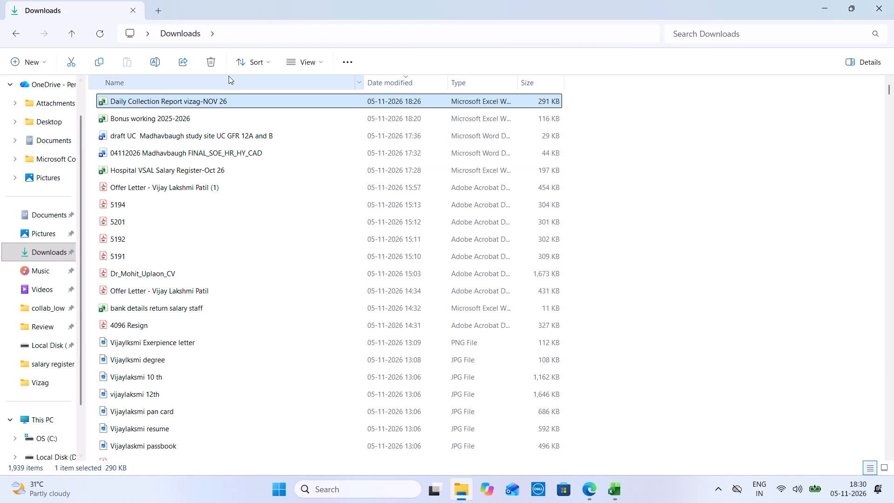
{"action": "left_click", "coordinate": [215, 62]}
{"action": "left_click", "coordinate": [37, 323]}
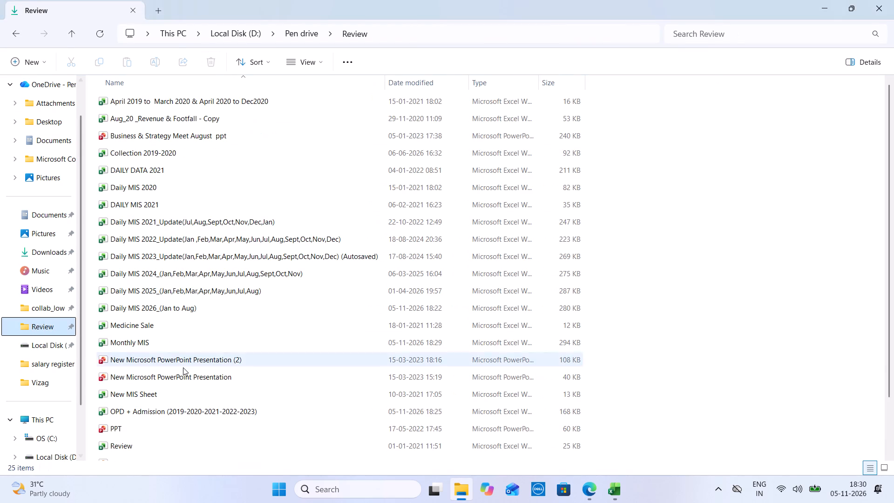
{"action": "double_click", "coordinate": [205, 409]}
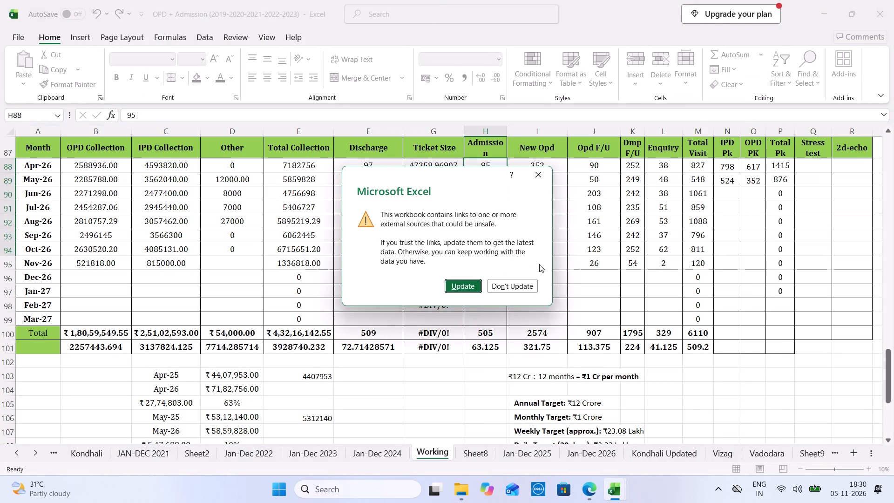
{"action": "left_click", "coordinate": [540, 178]}
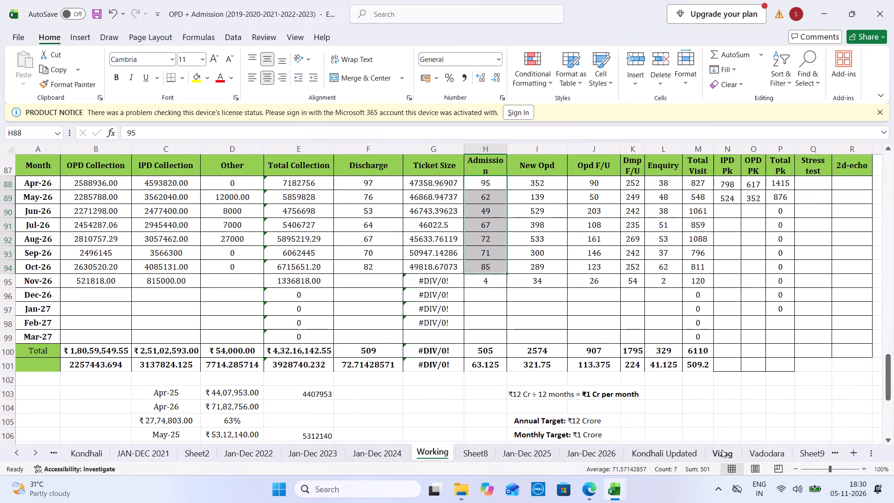
{"action": "left_click", "coordinate": [725, 451]}
Save and close the OPD + Admission, Daily MIS Vizag and Monthly MIS workbooks.
{"action": "left_click", "coordinate": [893, 0]}
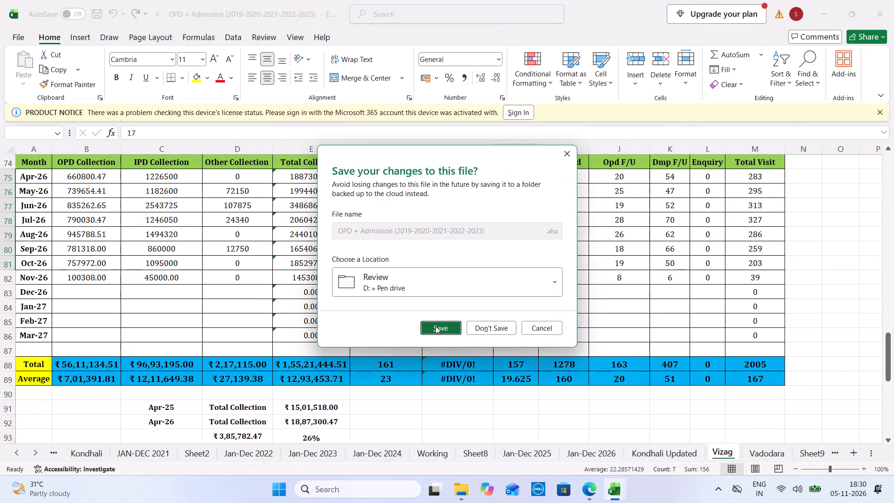
{"action": "double_click", "coordinate": [435, 336]}
{"action": "left_click", "coordinate": [444, 330]}
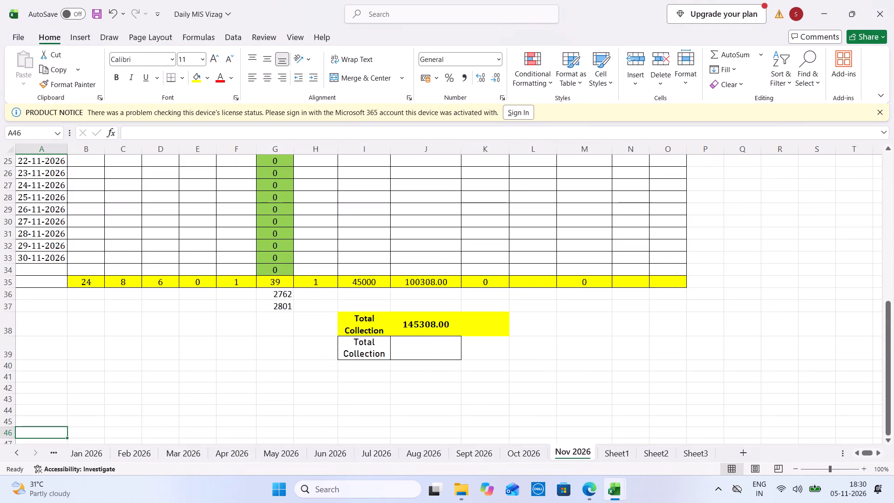
{"action": "left_click", "coordinate": [893, 0]}
{"action": "left_click", "coordinate": [441, 326]}
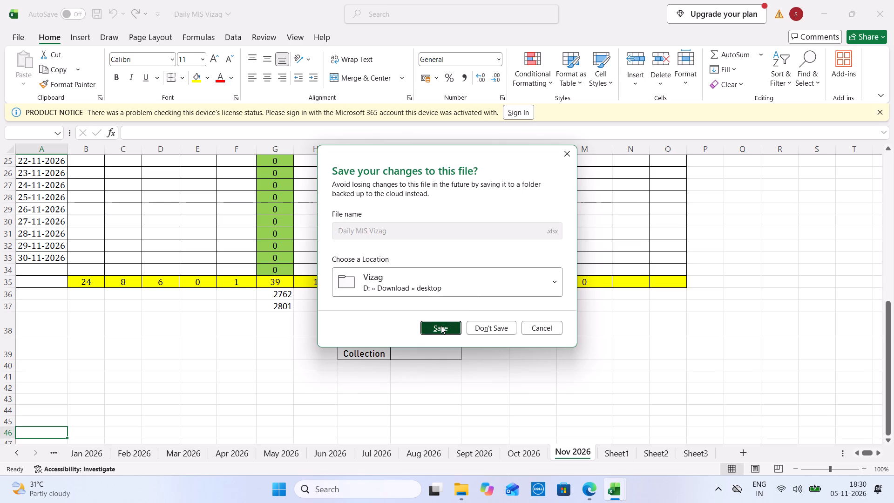
{"action": "key", "text": "ctrl+s"}
{"action": "key", "text": "ctrl+s"}
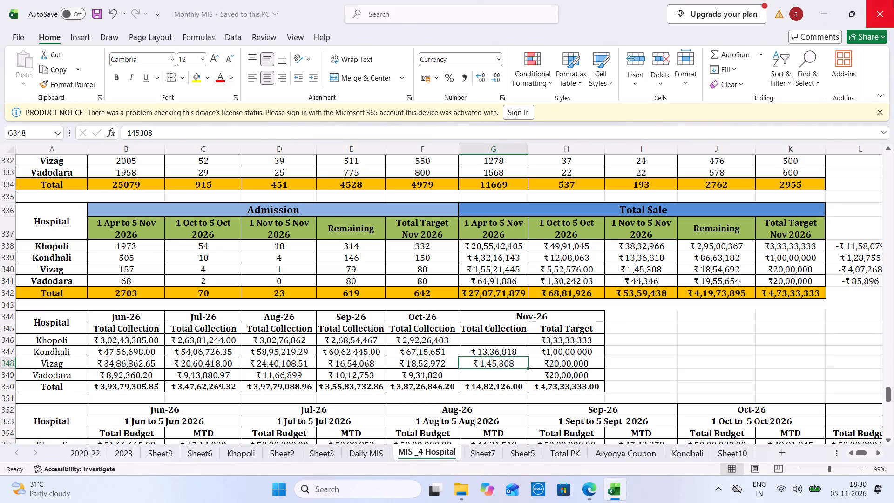
{"action": "left_click", "coordinate": [893, 0]}
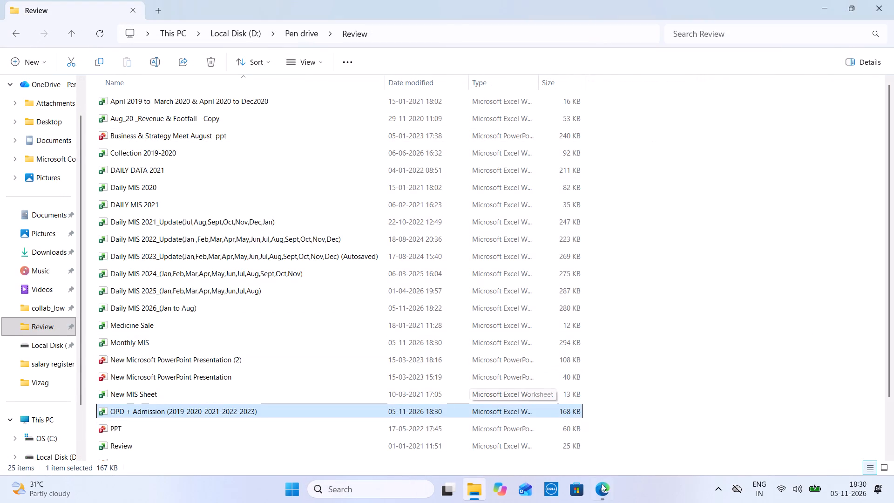